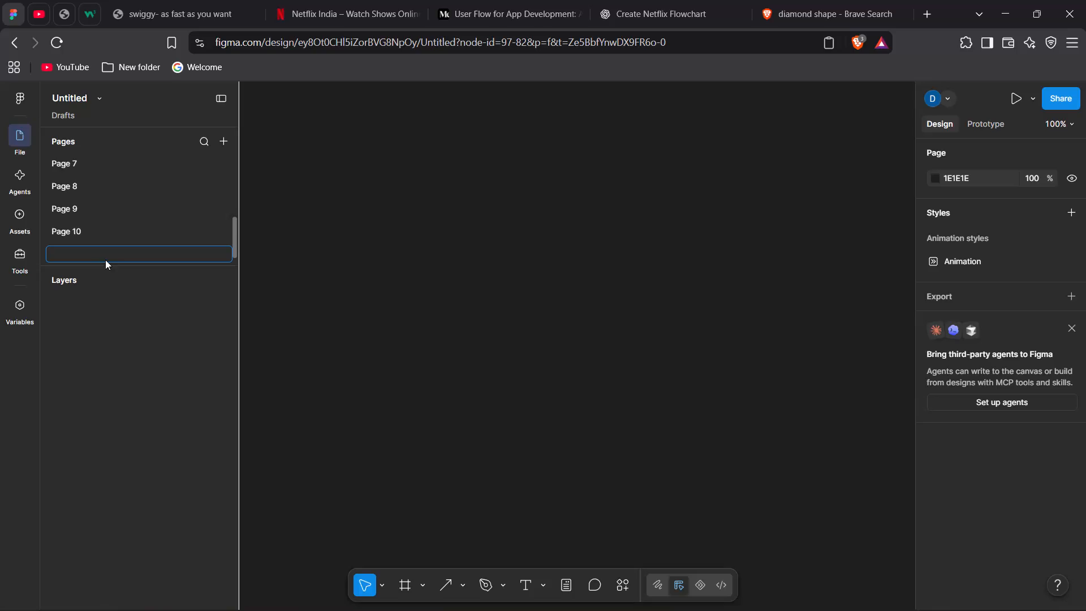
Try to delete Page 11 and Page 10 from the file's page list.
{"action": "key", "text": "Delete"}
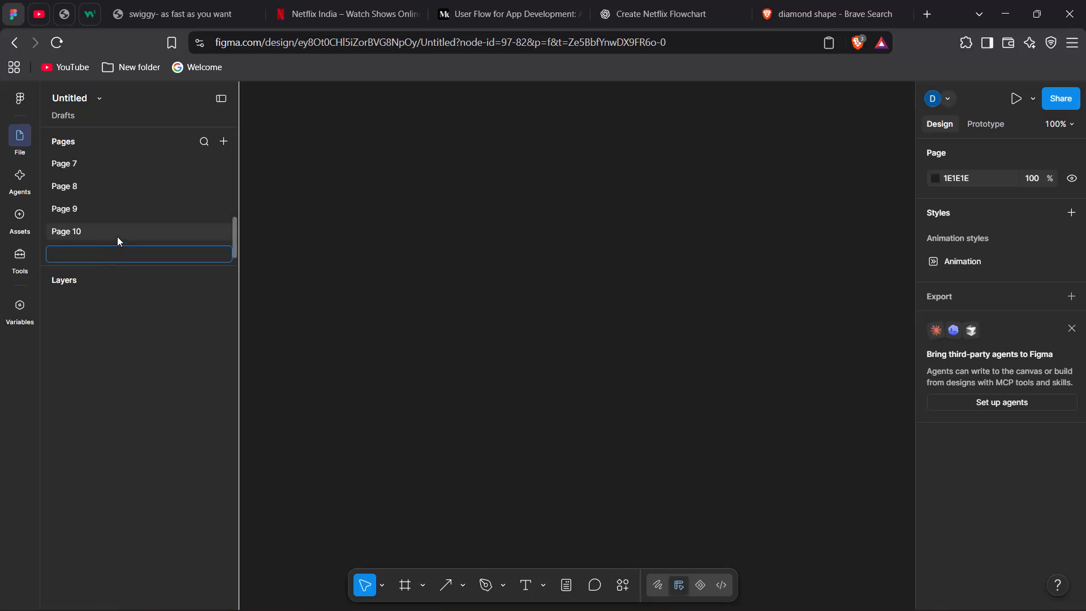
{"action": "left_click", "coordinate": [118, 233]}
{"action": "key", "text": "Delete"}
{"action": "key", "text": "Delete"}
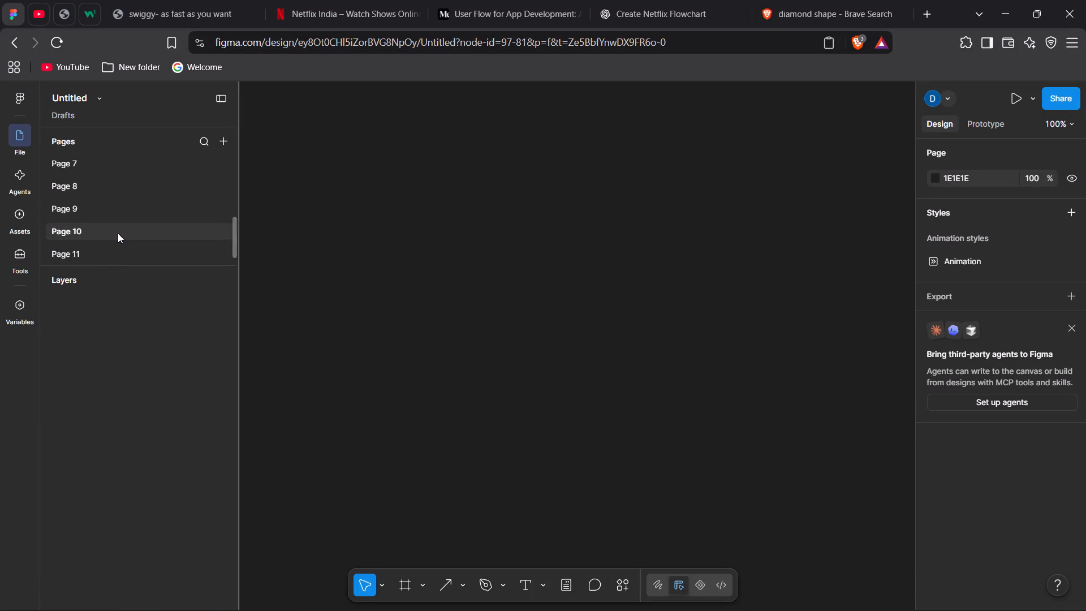
Open Page 2, which holds the Netflix flowchart.
{"action": "scroll", "coordinate": [114, 230], "scroll_direction": "up", "scroll_amount": 5}
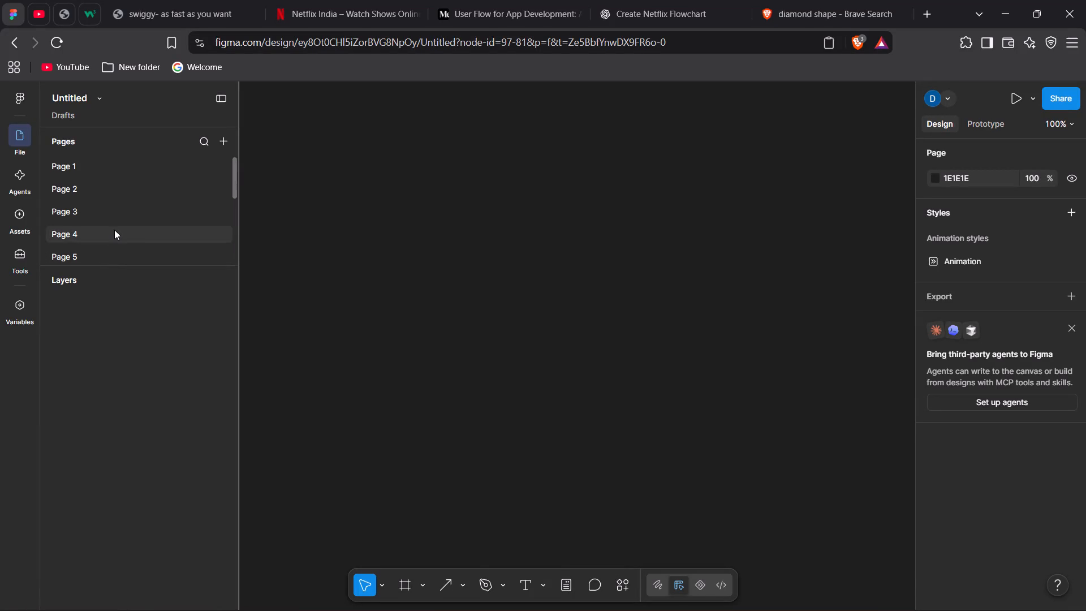
{"action": "left_click", "coordinate": [110, 194]}
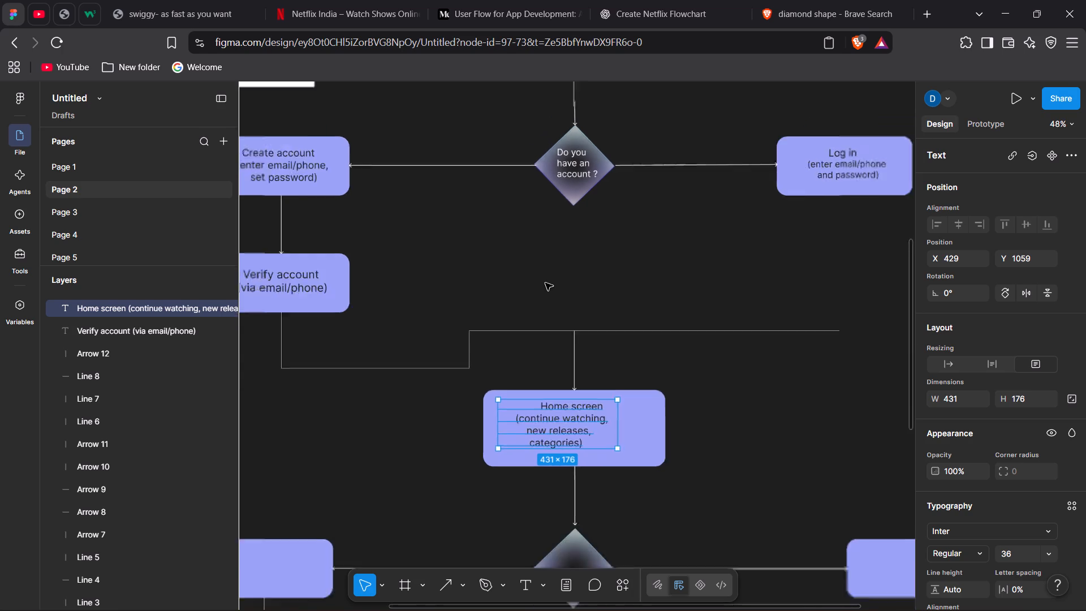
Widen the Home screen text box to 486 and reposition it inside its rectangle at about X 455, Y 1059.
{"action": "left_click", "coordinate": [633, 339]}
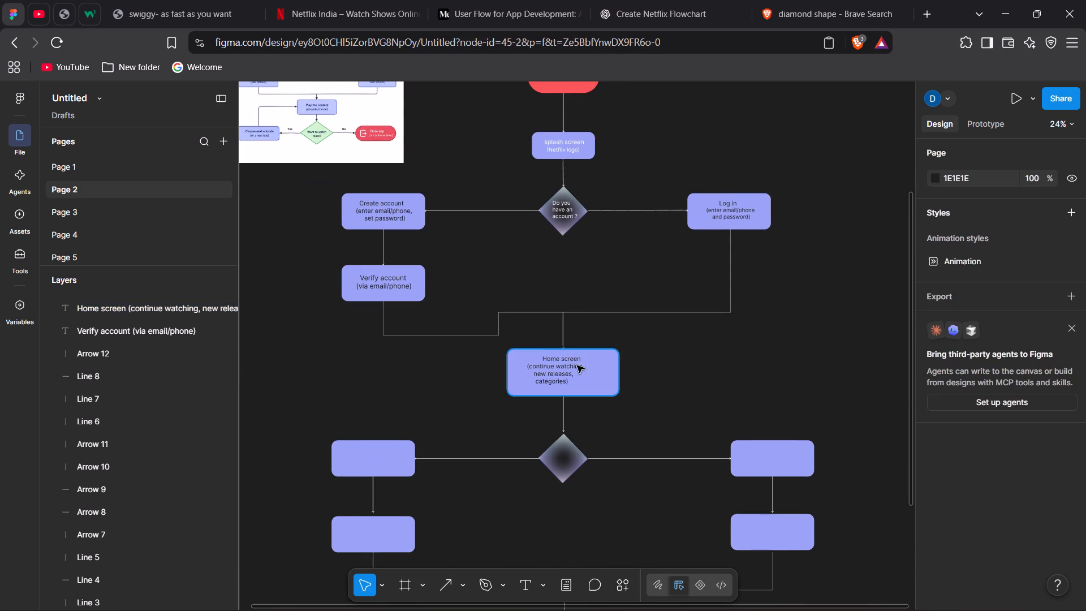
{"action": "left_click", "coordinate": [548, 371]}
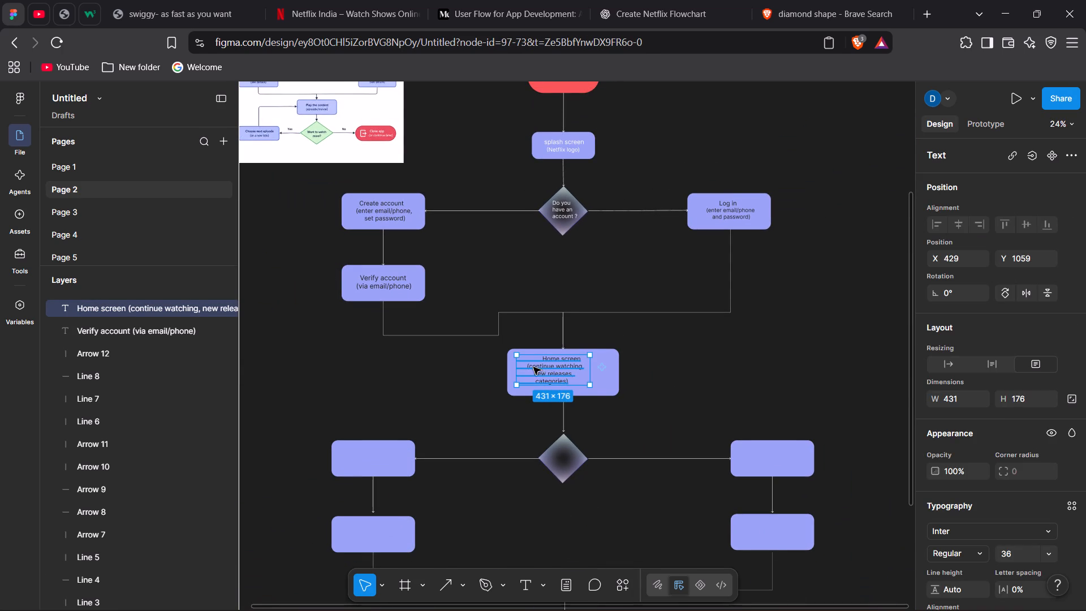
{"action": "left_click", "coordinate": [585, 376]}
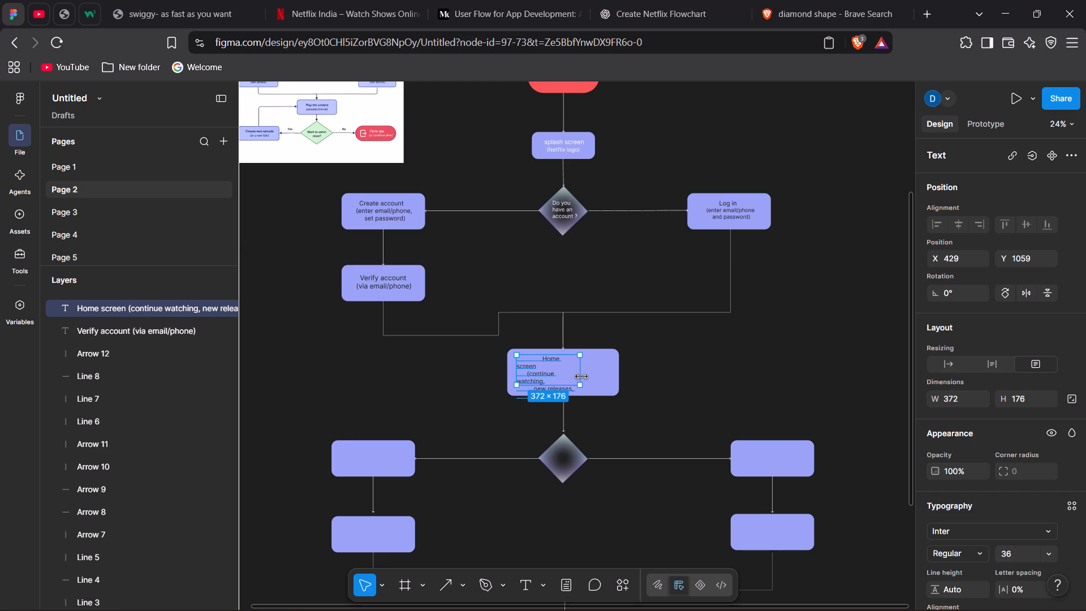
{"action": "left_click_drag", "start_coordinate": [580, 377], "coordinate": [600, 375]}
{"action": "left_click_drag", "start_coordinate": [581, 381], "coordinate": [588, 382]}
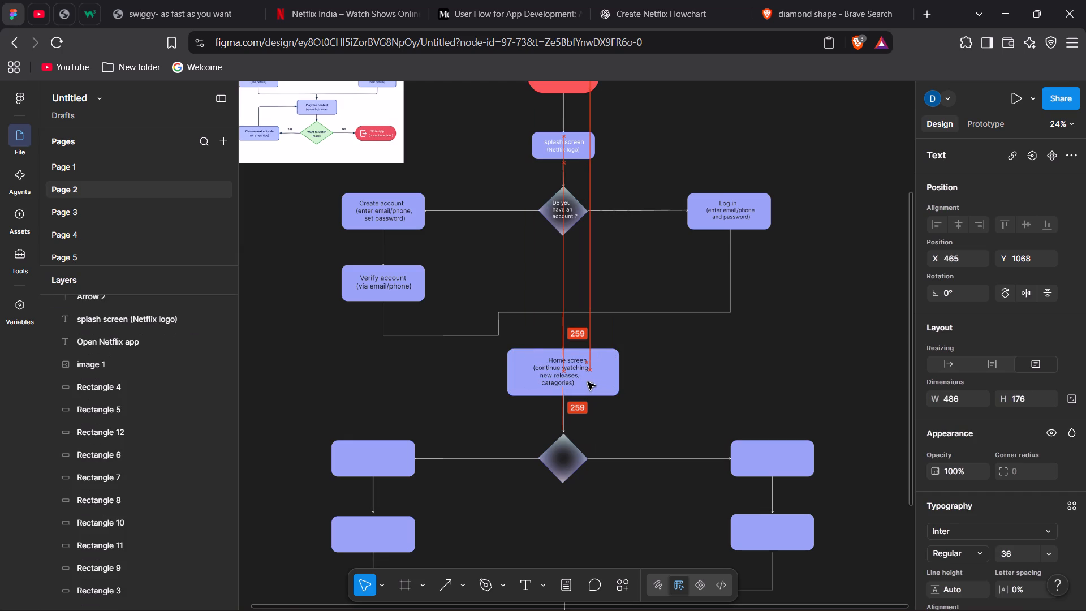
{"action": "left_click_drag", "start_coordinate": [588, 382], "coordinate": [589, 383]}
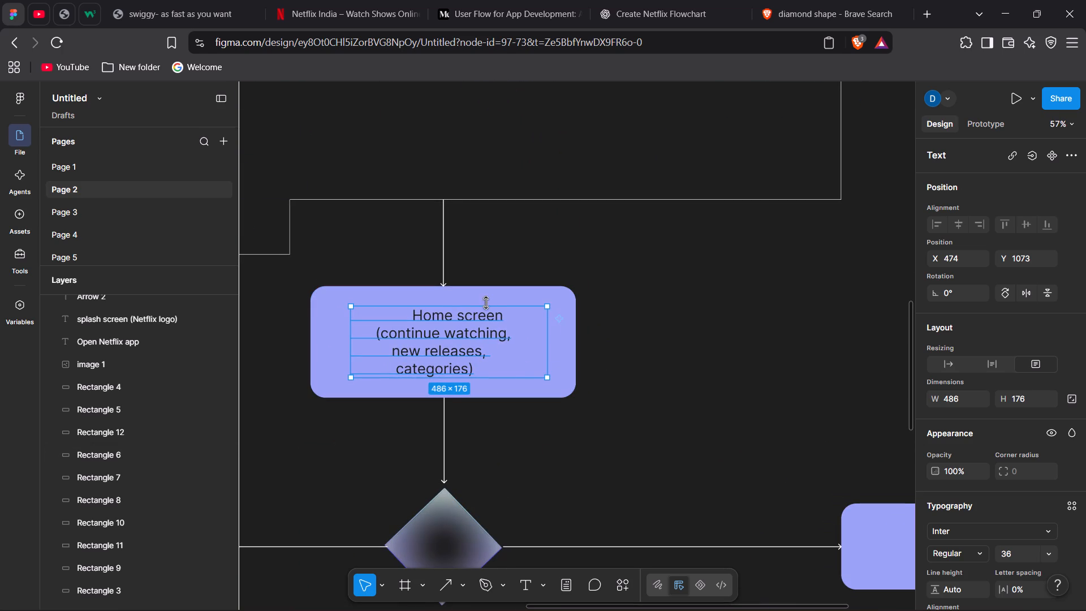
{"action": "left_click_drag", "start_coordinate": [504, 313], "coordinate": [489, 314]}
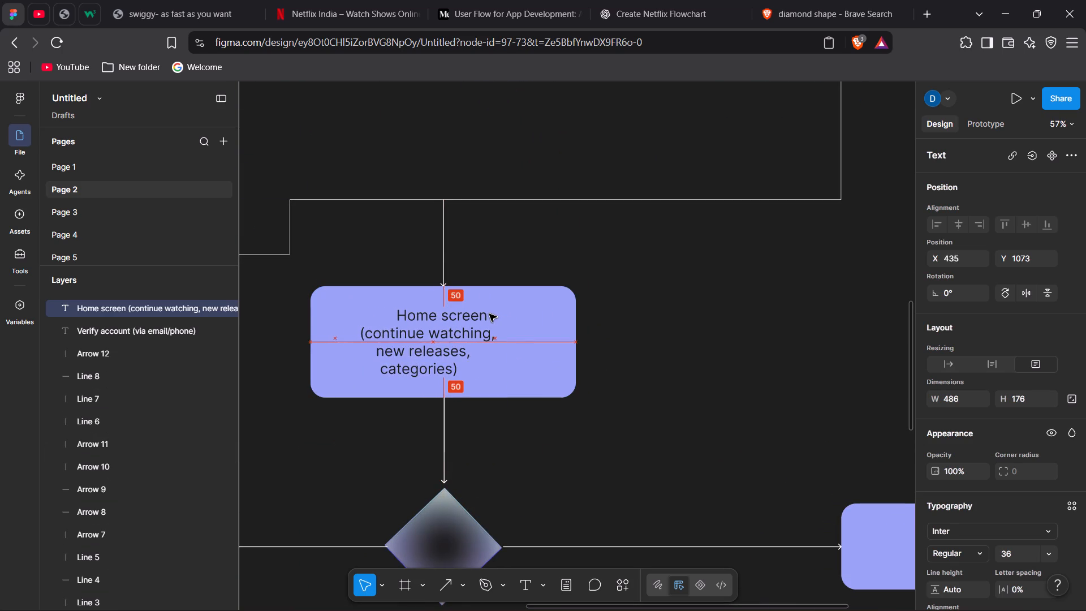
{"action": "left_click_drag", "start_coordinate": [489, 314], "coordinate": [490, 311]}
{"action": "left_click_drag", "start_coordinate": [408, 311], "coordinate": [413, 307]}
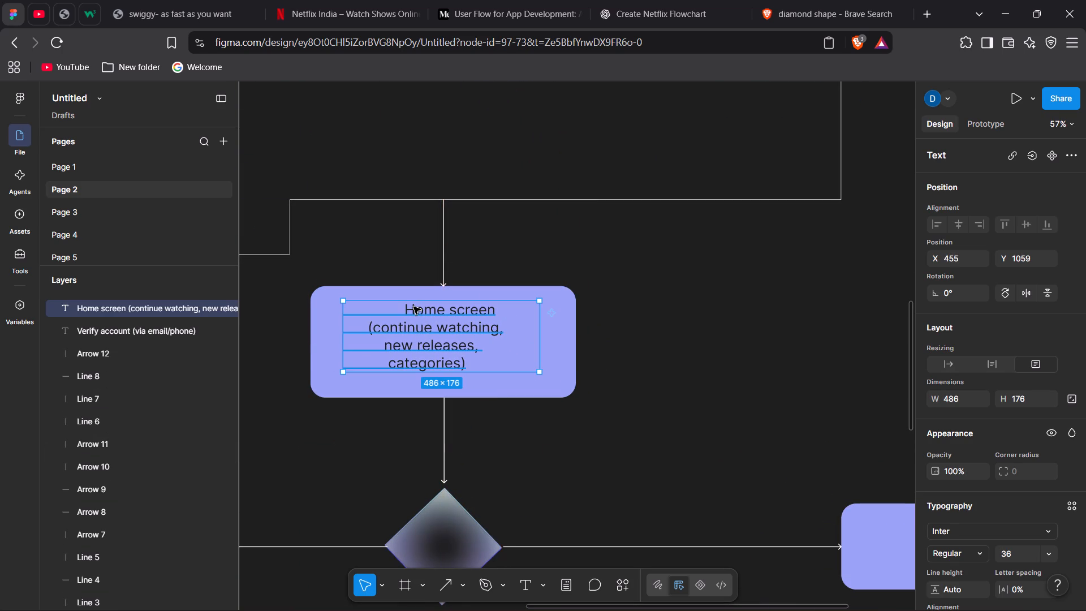
Set the font size of the words "Home screen" in the flowchart text to 48.
{"action": "double_click", "coordinate": [410, 308]}
{"action": "left_click_drag", "start_coordinate": [410, 308], "coordinate": [476, 311]}
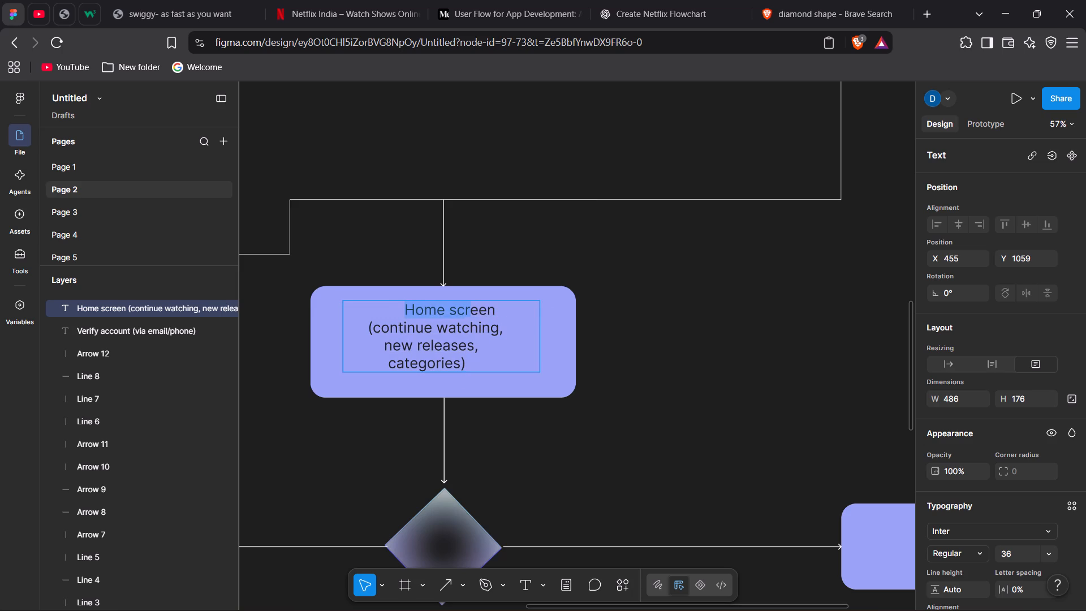
{"action": "left_click_drag", "start_coordinate": [476, 311], "coordinate": [501, 313]}
{"action": "scroll", "coordinate": [979, 516], "scroll_direction": "down", "scroll_amount": 1}
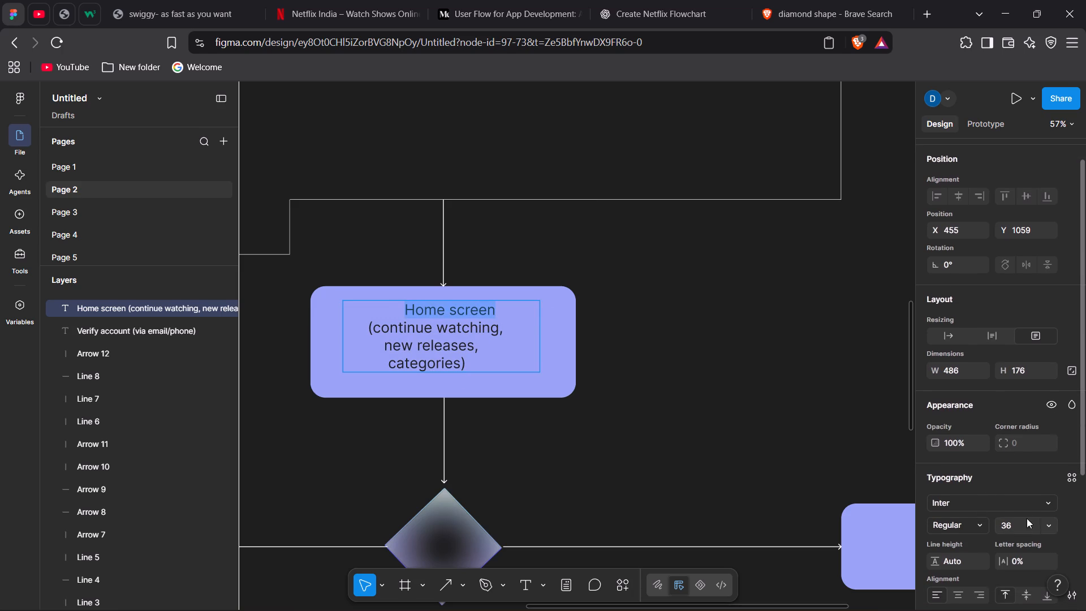
{"action": "left_click", "coordinate": [1053, 523]}
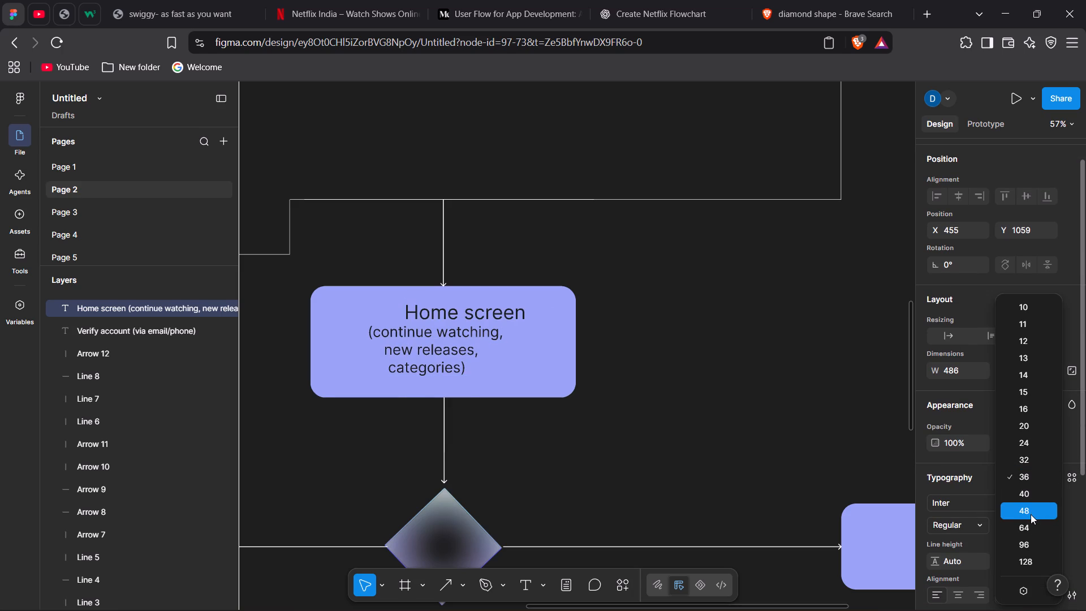
{"action": "left_click", "coordinate": [1035, 511]}
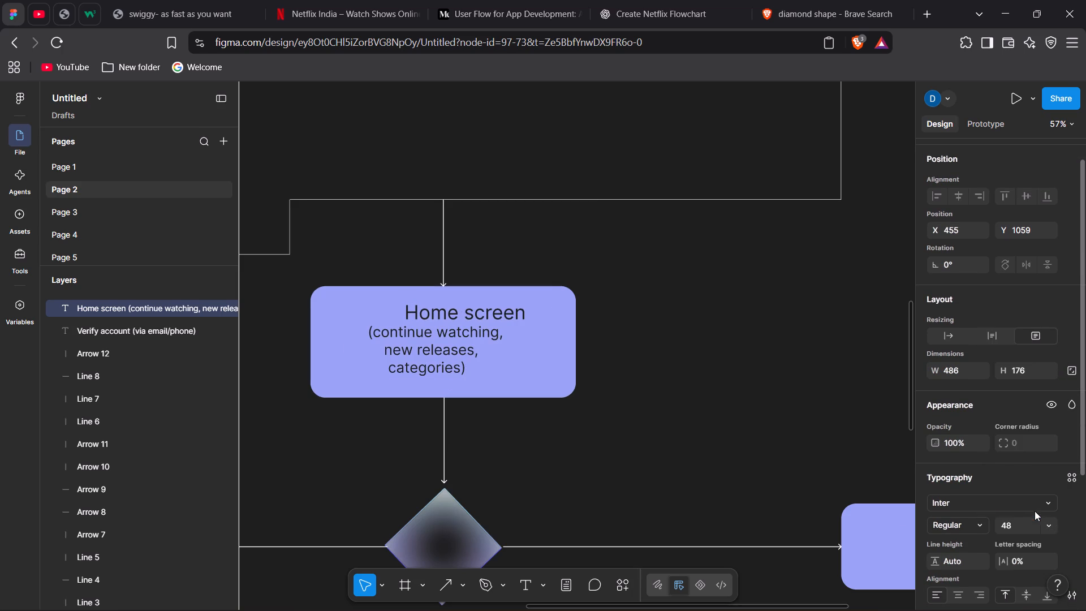
{"action": "left_click", "coordinate": [637, 420]}
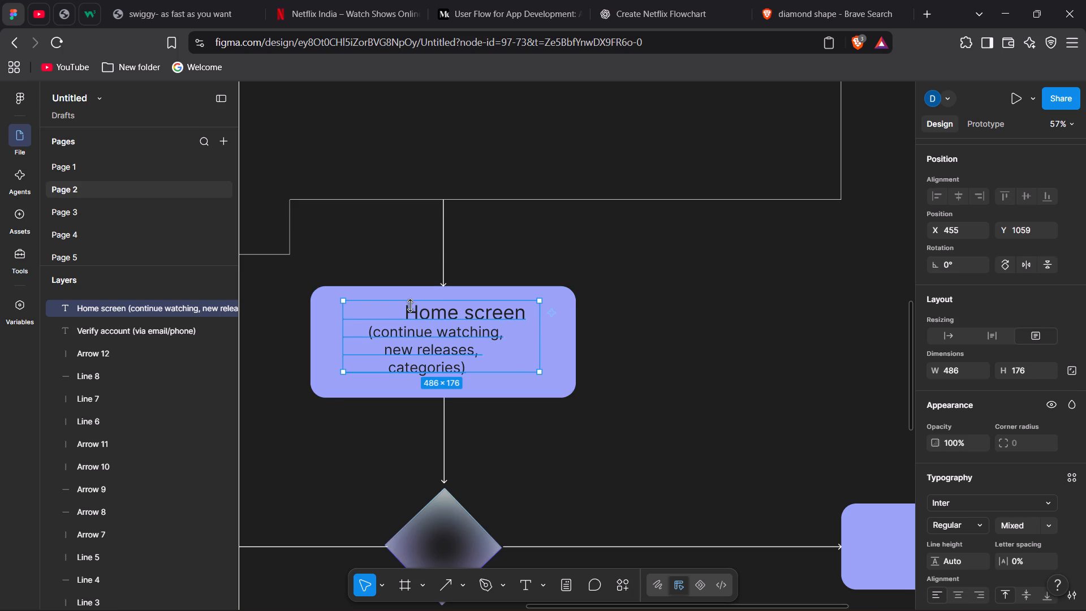
Move the Home screen text within its rectangle to about X 415, Y 1054.
{"action": "left_click_drag", "start_coordinate": [394, 309], "coordinate": [383, 307]}
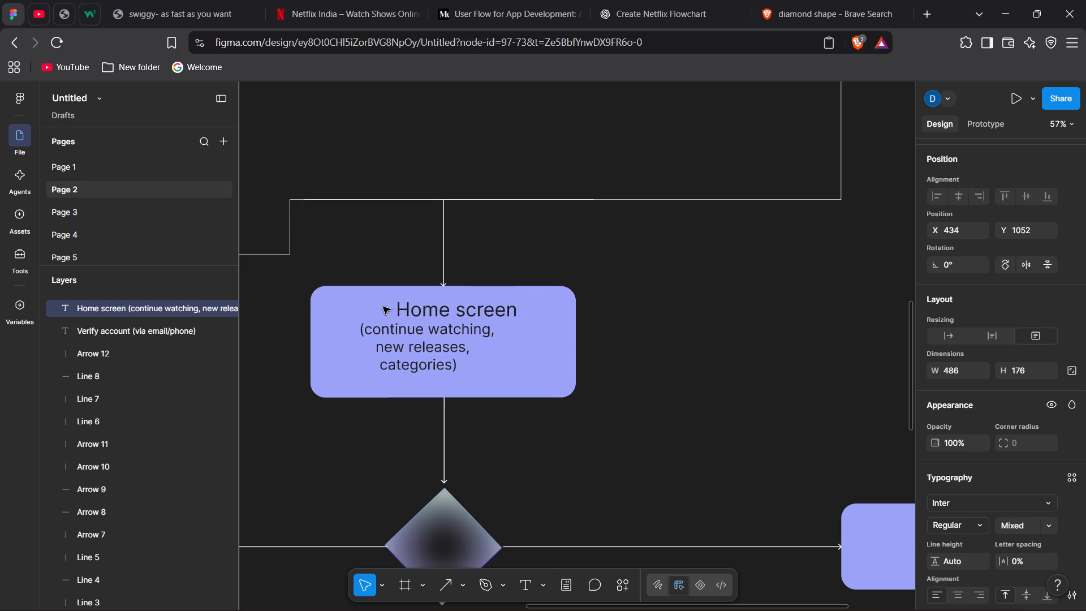
{"action": "left_click_drag", "start_coordinate": [383, 307], "coordinate": [379, 307]}
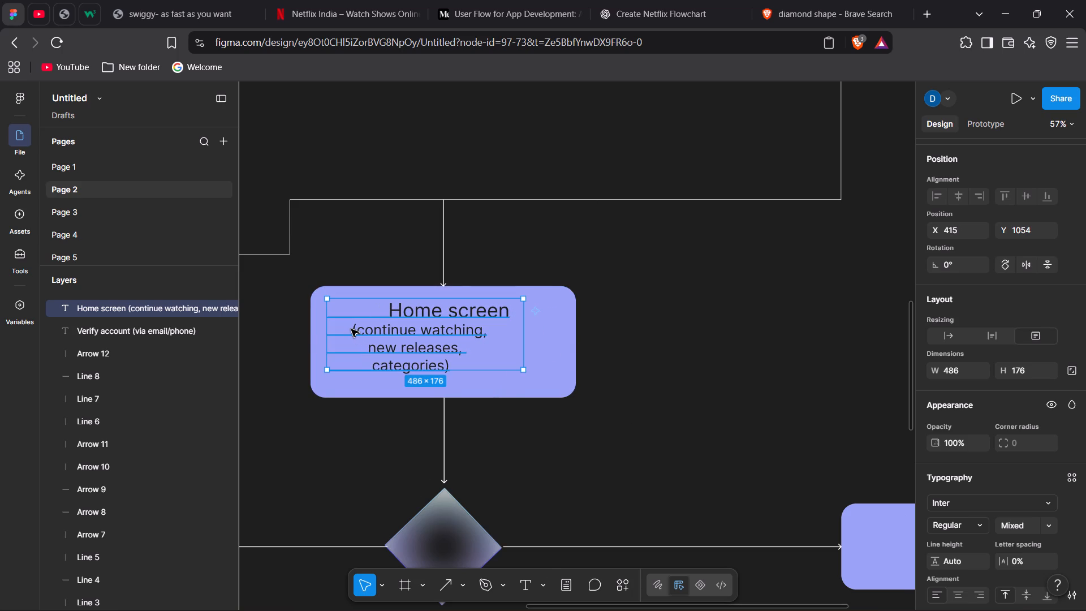
Indent the "(continue watching," line of the Home screen text by 11 more spaces to sit under the heading.
{"action": "left_click", "coordinate": [351, 329]}
{"action": "double_click", "coordinate": [351, 329]}
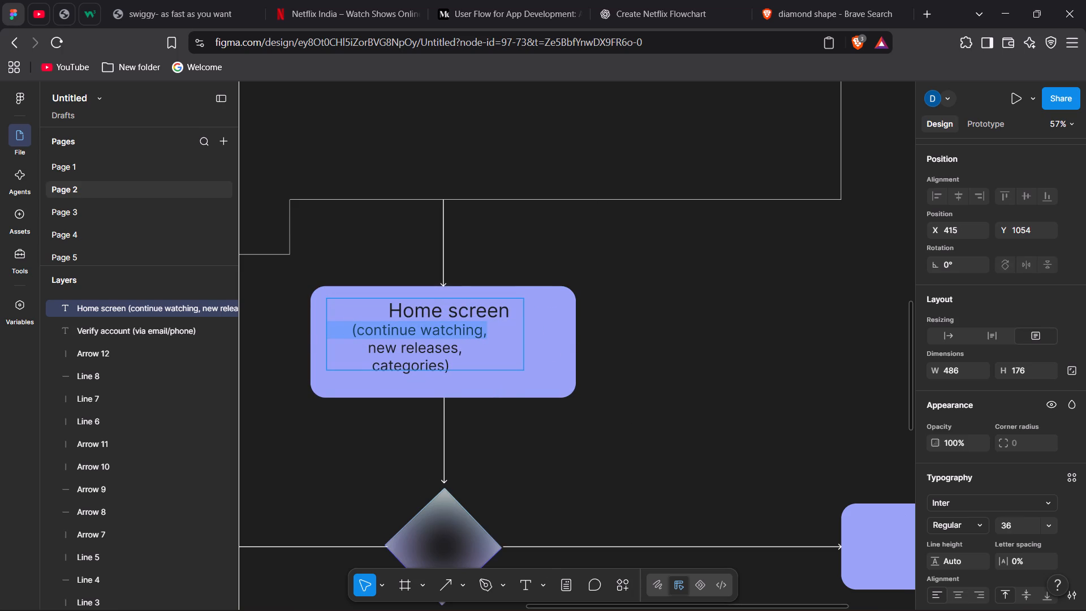
{"action": "left_click", "coordinate": [351, 329]}
{"action": "key", "text": "space"}
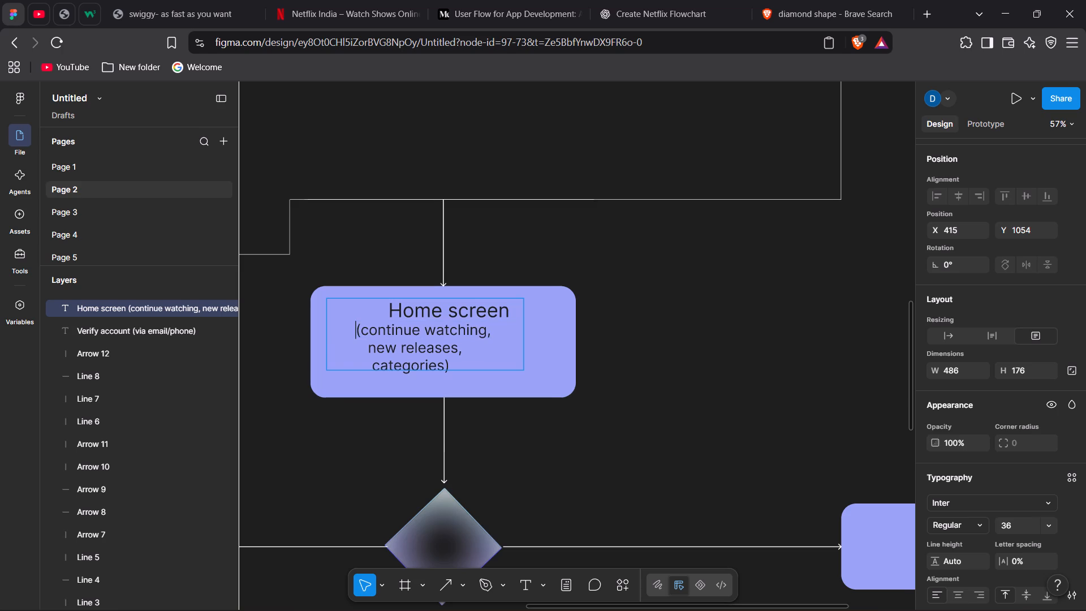
{"action": "key", "text": "space"}
{"action": "key", "text": "space"}
{"action": "key", "text": "space"}
{"action": "key", "text": "space"}
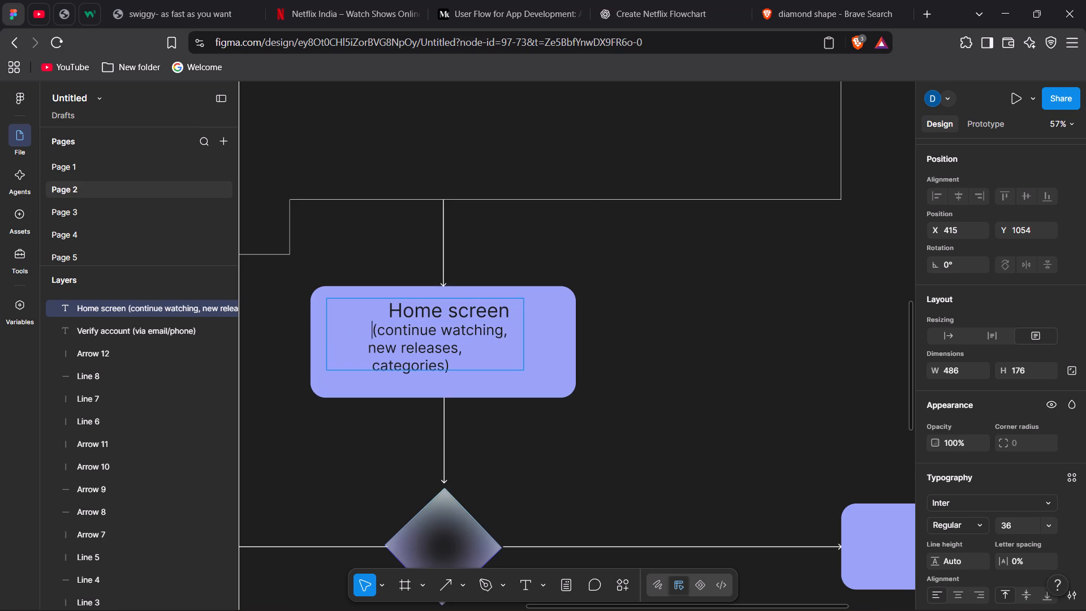
{"action": "key", "text": "BackSpace"}
{"action": "key", "text": "BackSpace"}
{"action": "key", "text": "space"}
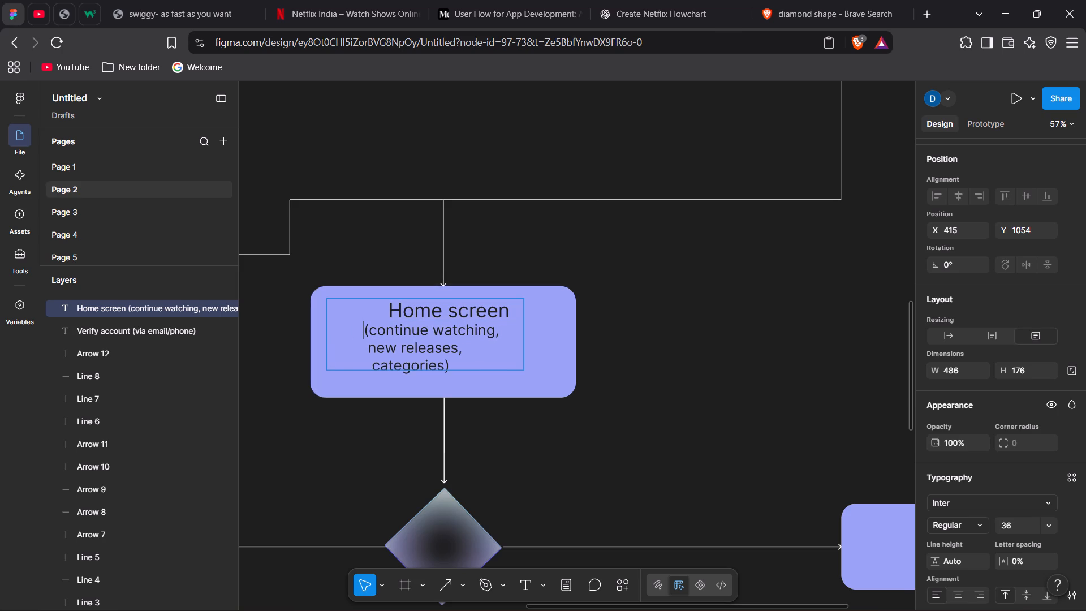
{"action": "key", "text": "space"}
{"action": "key", "text": "space"}
{"action": "key", "text": "space"}
{"action": "key", "text": "space"}
{"action": "key", "text": "space"}
{"action": "key", "text": "space"}
{"action": "key", "text": "space"}
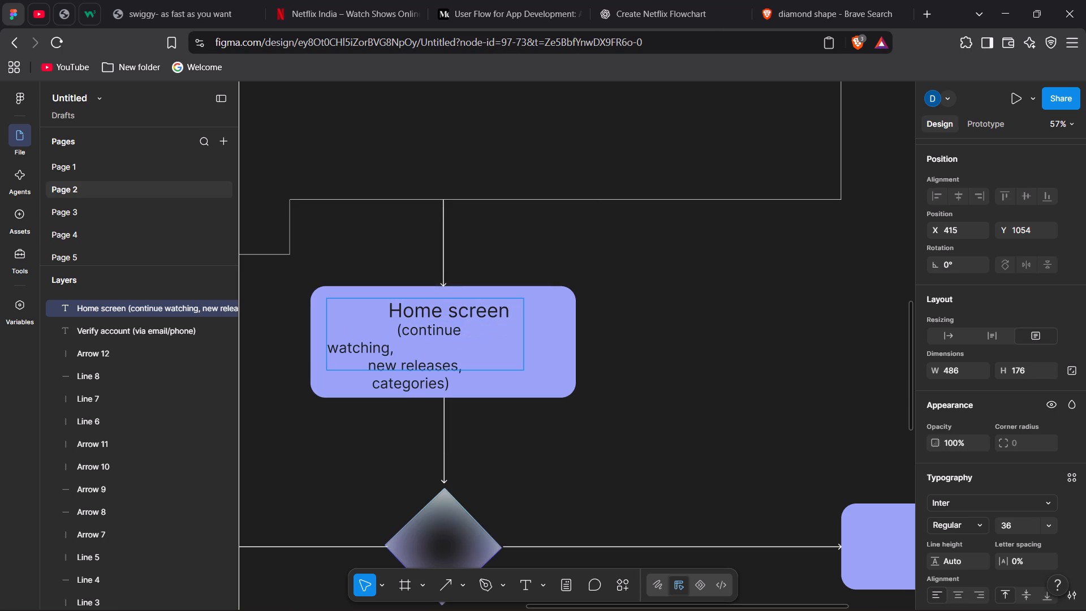
Widen the Home screen text box to about 584 so "(continue watching," fits on one line.
{"action": "left_click", "coordinate": [505, 332]}
{"action": "left_click", "coordinate": [618, 360]}
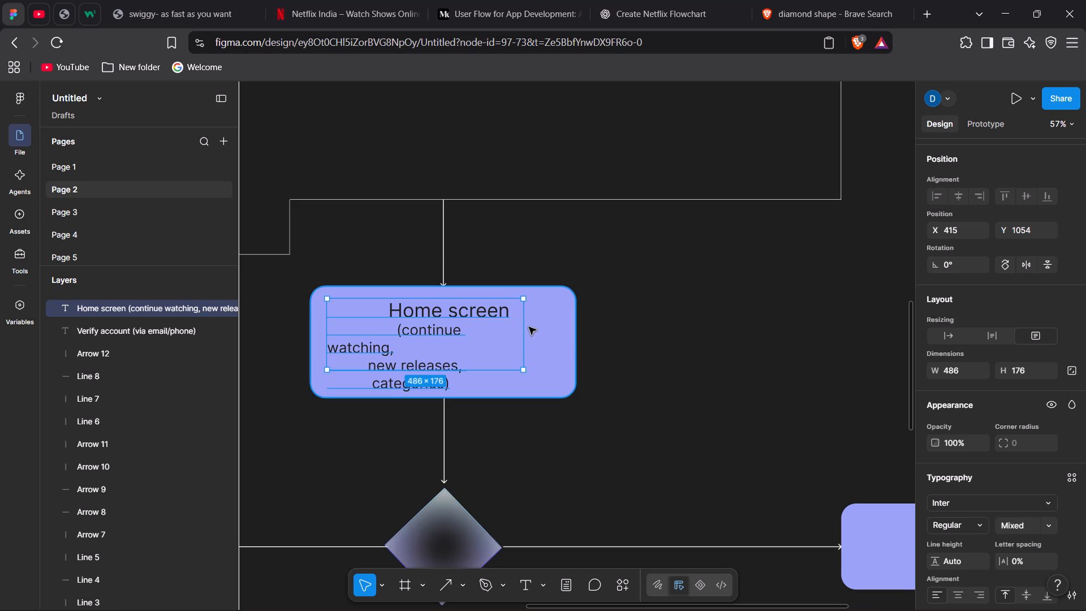
{"action": "left_click_drag", "start_coordinate": [525, 334], "coordinate": [563, 336]}
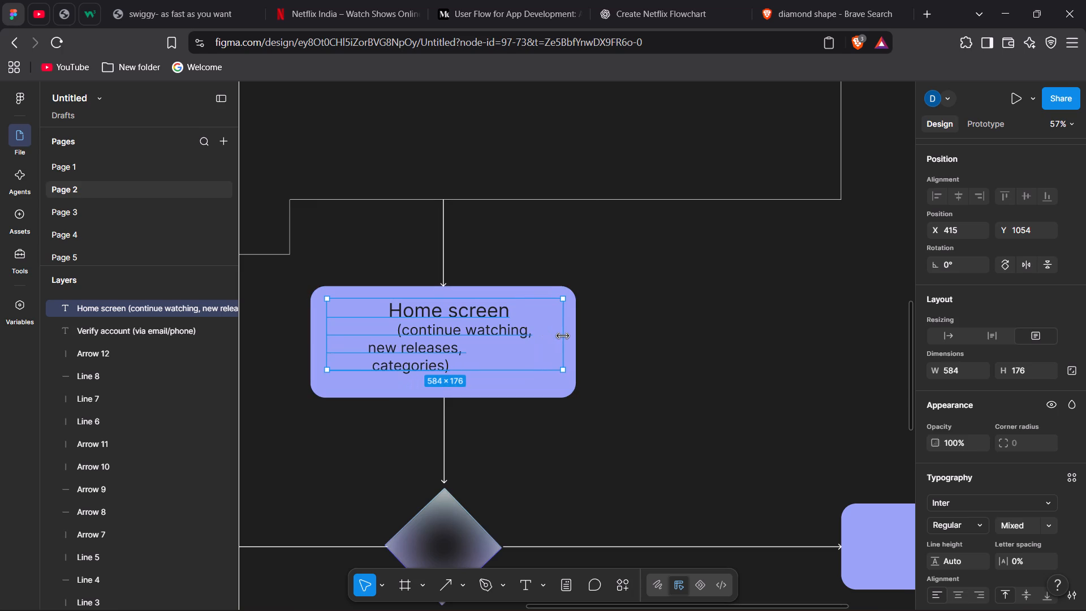
Indent the "new releases," line of the Home screen text by 10 more spaces to centre it under the heading.
{"action": "double_click", "coordinate": [369, 347]}
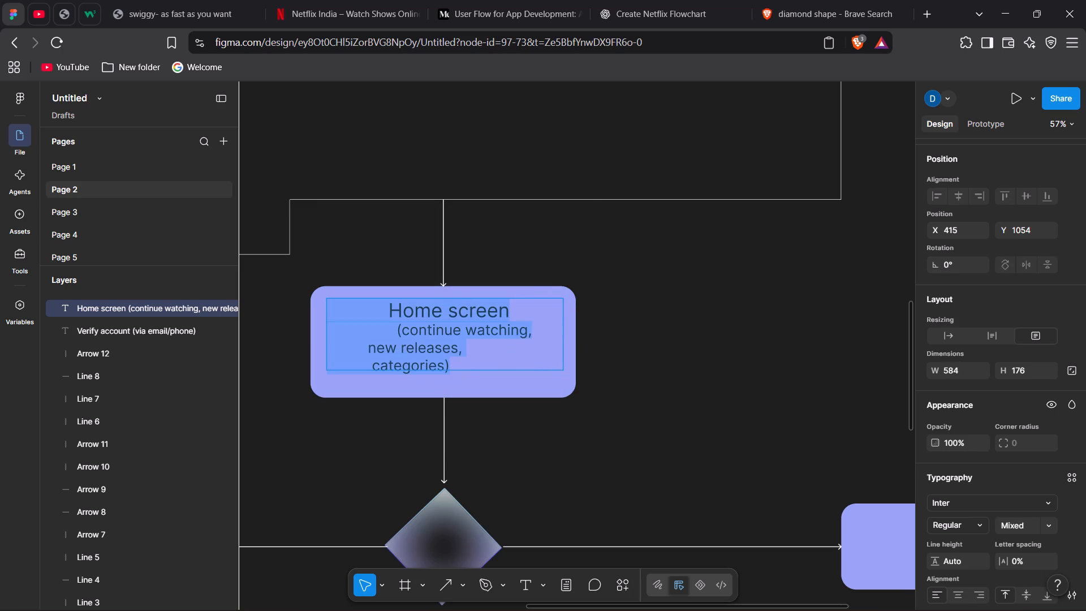
{"action": "double_click", "coordinate": [369, 347]}
{"action": "left_click", "coordinate": [369, 347]}
{"action": "key", "text": "space"}
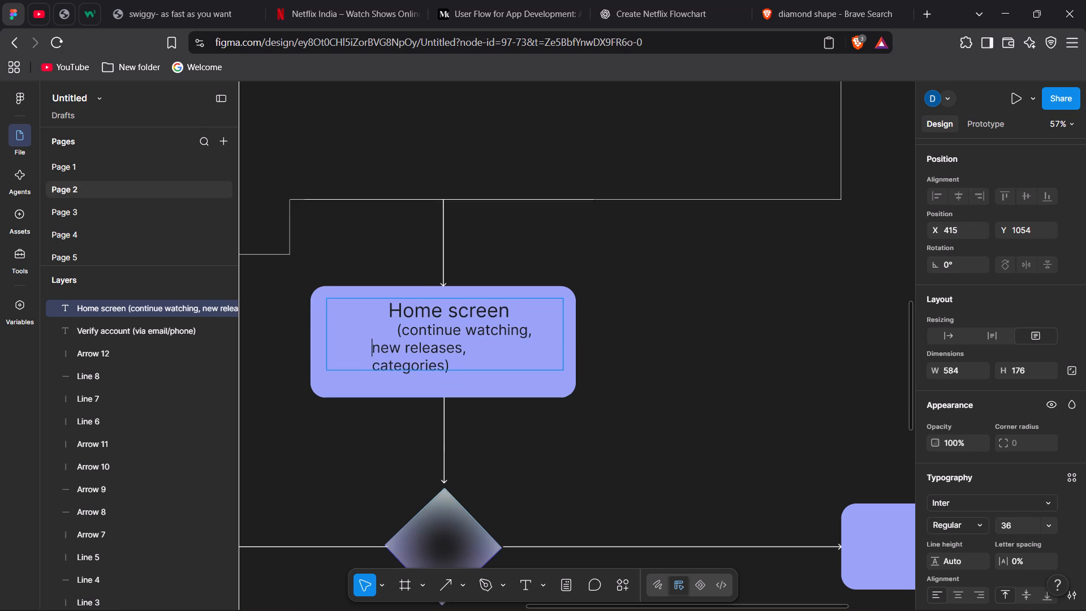
{"action": "key", "text": "space"}
{"action": "key", "text": "space"}
{"action": "key", "text": "space"}
{"action": "key", "text": "space"}
{"action": "key", "text": "space"}
{"action": "key", "text": "space"}
{"action": "key", "text": "space"}
{"action": "key", "text": "space"}
{"action": "key", "text": "space"}
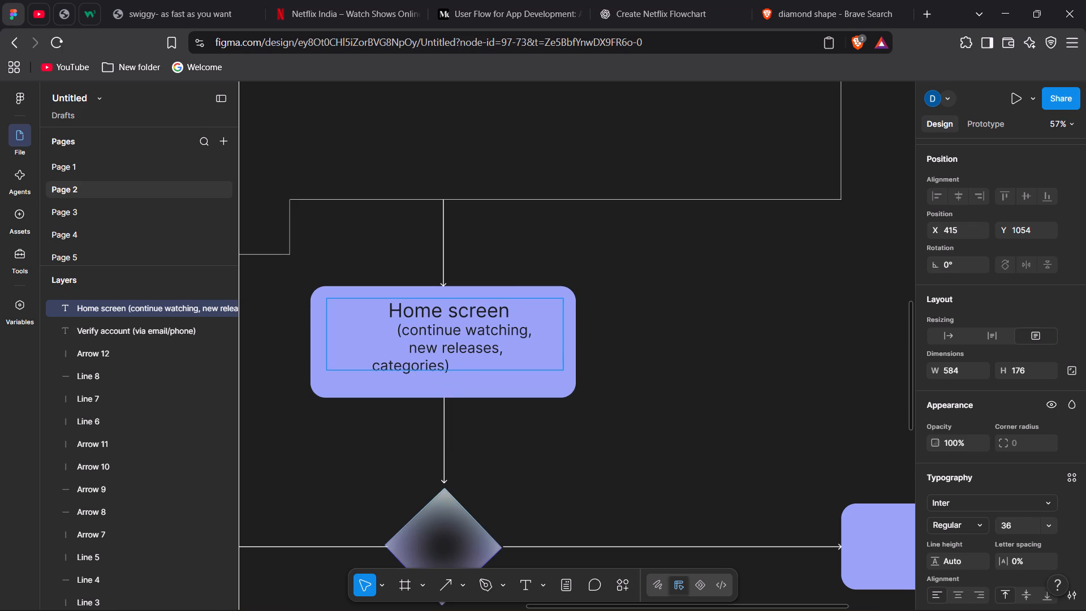
Indent the "categories)" line by 9 more spaces to align it under "new releases," and deselect the text.
{"action": "left_click", "coordinate": [373, 367]}
{"action": "key", "text": "space"}
{"action": "key", "text": "space"}
{"action": "key", "text": "space"}
{"action": "key", "text": "space"}
{"action": "key", "text": "space"}
{"action": "key", "text": "space"}
{"action": "key", "text": "space"}
{"action": "key", "text": "space"}
{"action": "key", "text": "space"}
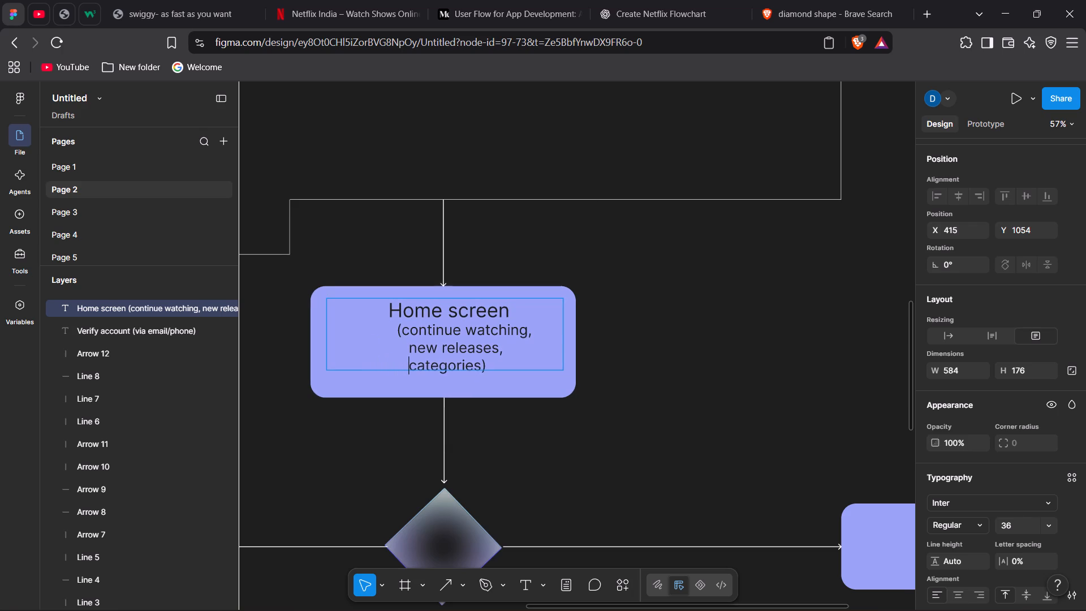
{"action": "key", "text": "space"}
{"action": "key", "text": "BackSpace"}
{"action": "left_click", "coordinate": [792, 379]}
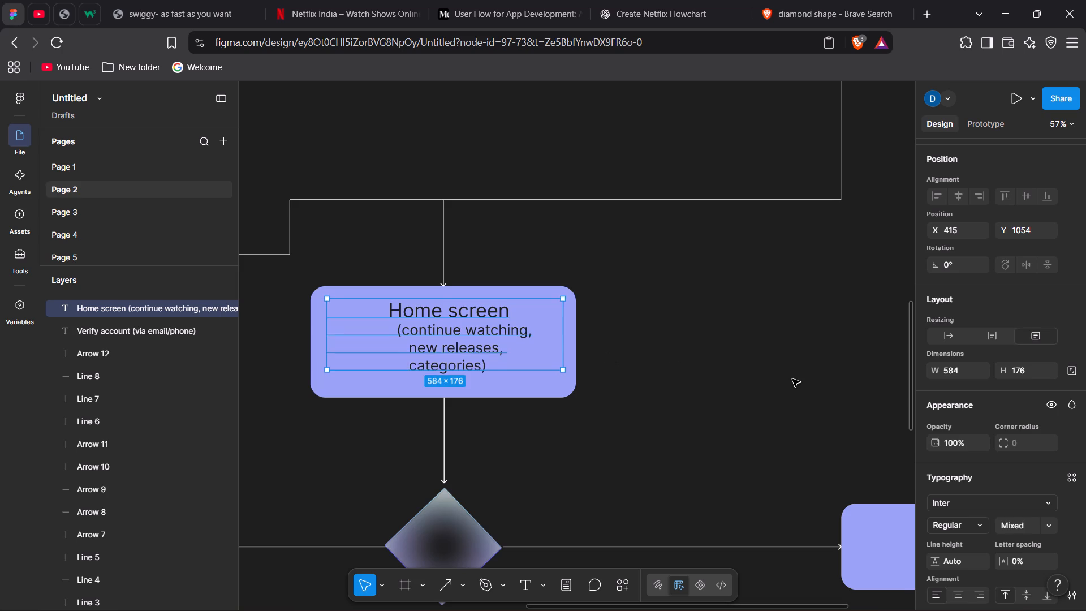
{"action": "right_click", "coordinate": [792, 379]}
{"action": "left_click", "coordinate": [764, 378]}
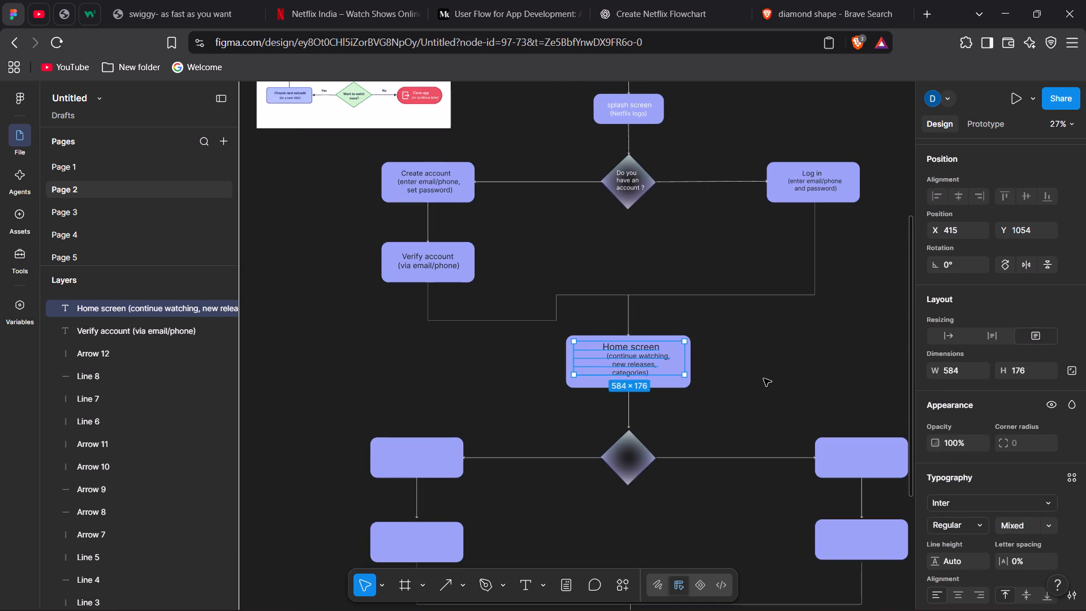
{"action": "left_click", "coordinate": [764, 378]}
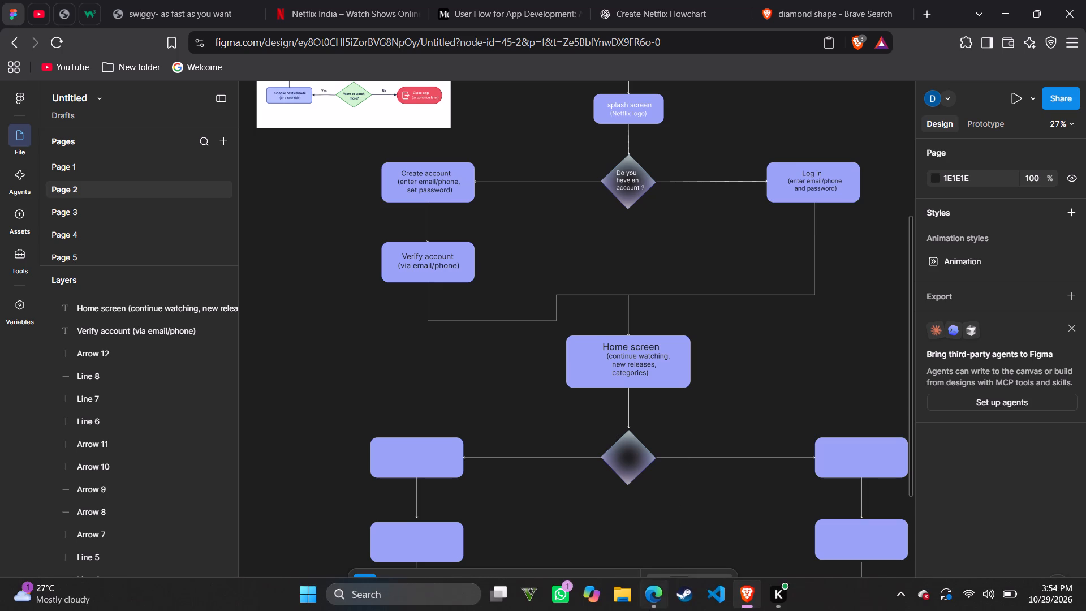
Add a text box about 123 × 103 in the diamond below Home screen reading "WHAT DO YOU WANT TO DO".
{"action": "scroll", "coordinate": [473, 288], "scroll_direction": "up", "scroll_amount": 2}
{"action": "scroll", "coordinate": [473, 288], "scroll_direction": "right", "scroll_amount": 1}
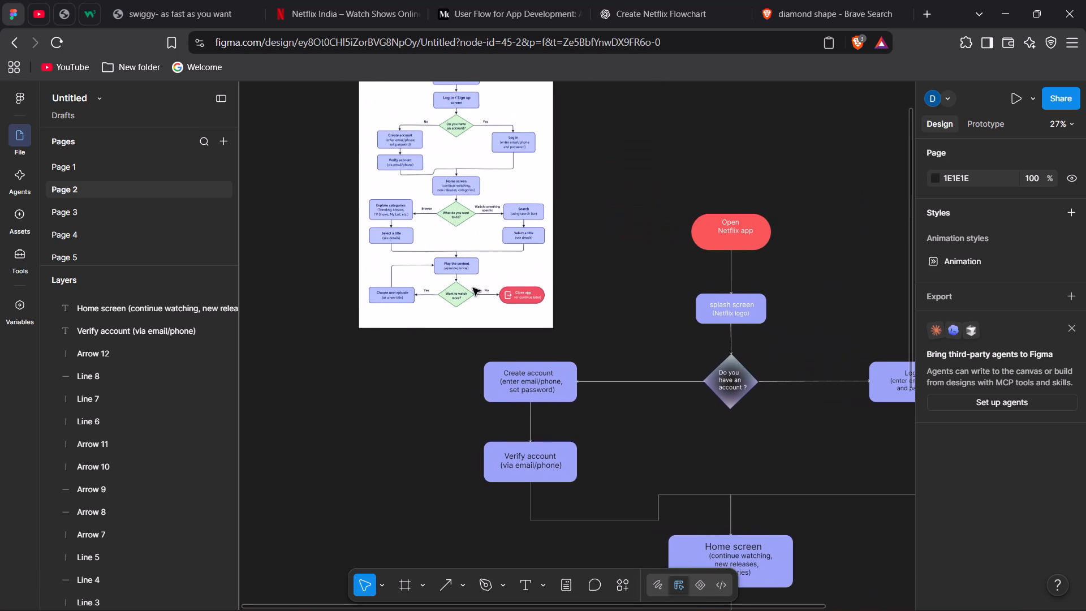
{"action": "scroll", "coordinate": [473, 288], "scroll_direction": "up", "scroll_amount": 1}
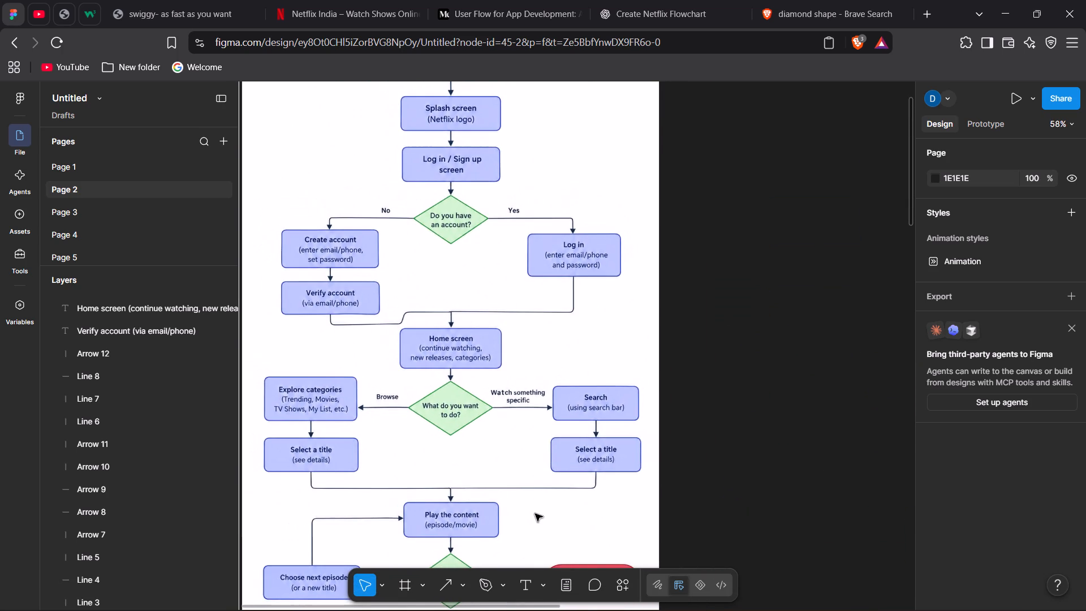
{"action": "scroll", "coordinate": [535, 514], "scroll_direction": "down", "scroll_amount": 2}
{"action": "scroll", "coordinate": [535, 514], "scroll_direction": "left", "scroll_amount": 1}
{"action": "scroll", "coordinate": [535, 514], "scroll_direction": "down", "scroll_amount": 1}
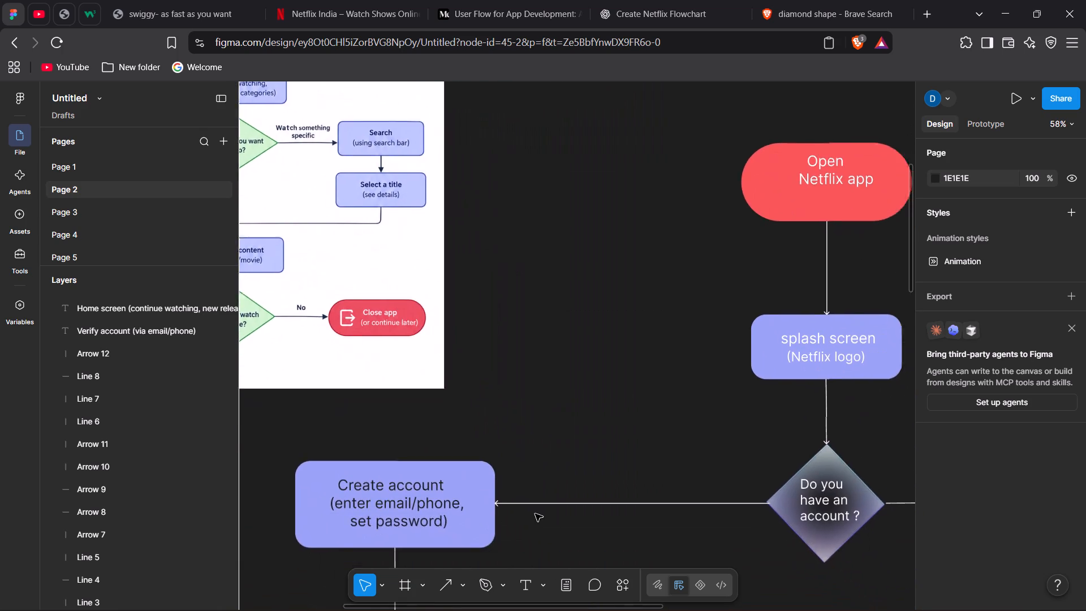
{"action": "scroll", "coordinate": [535, 514], "scroll_direction": "down", "scroll_amount": 4}
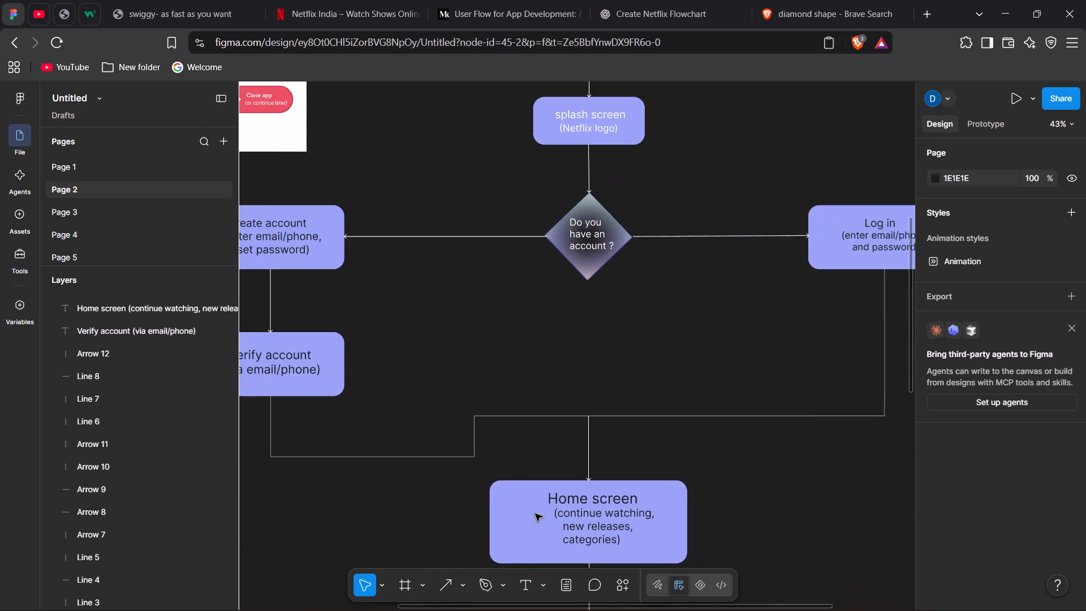
{"action": "scroll", "coordinate": [535, 514], "scroll_direction": "down", "scroll_amount": 2}
{"action": "left_click", "coordinate": [527, 586]}
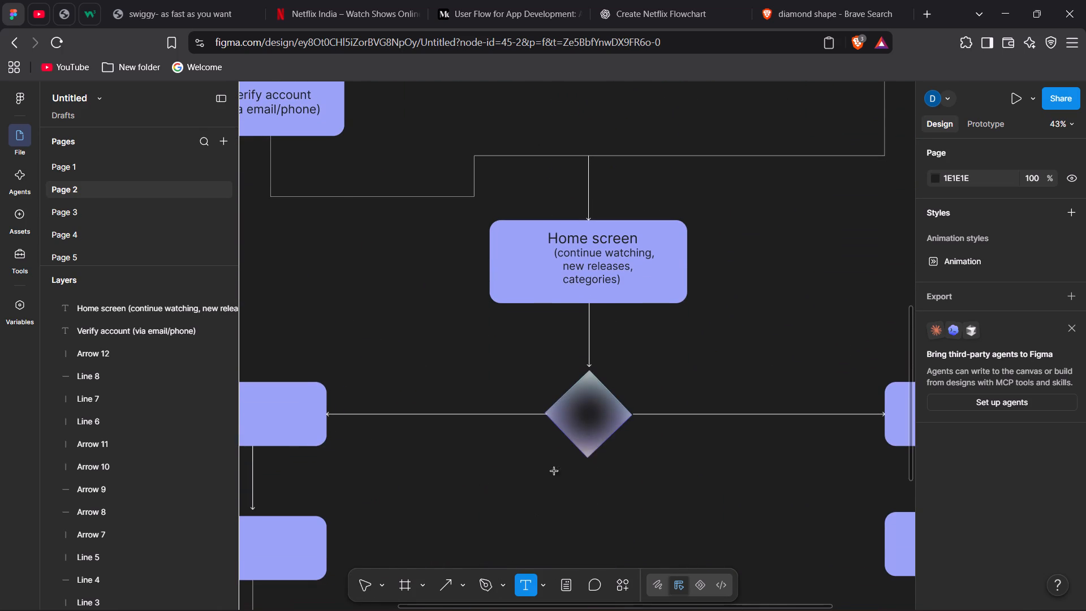
{"action": "left_click_drag", "start_coordinate": [571, 398], "coordinate": [600, 425]}
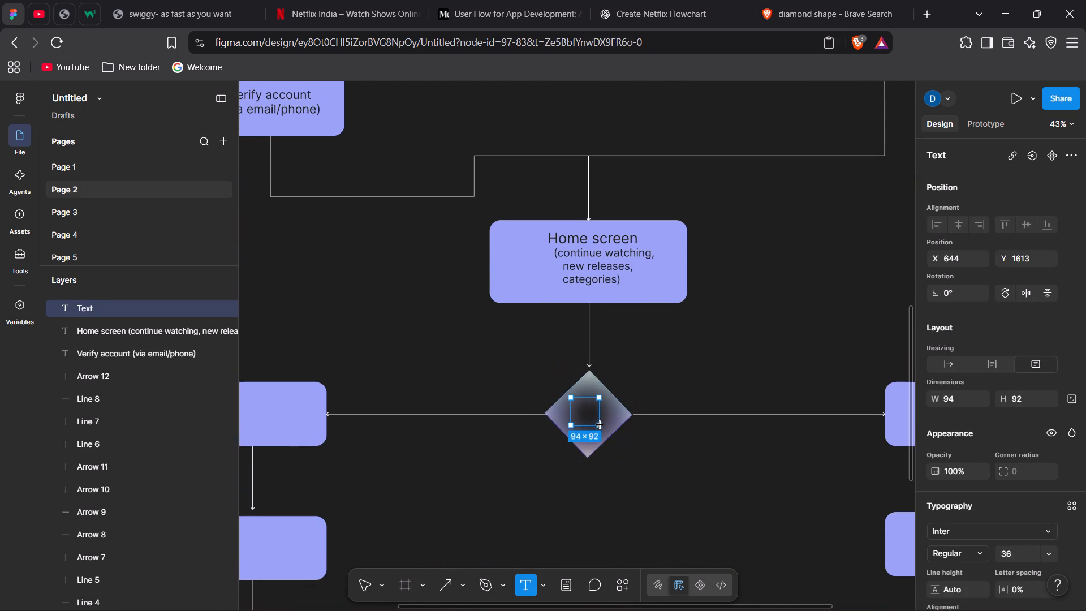
{"action": "left_click_drag", "start_coordinate": [600, 425], "coordinate": [607, 429]}
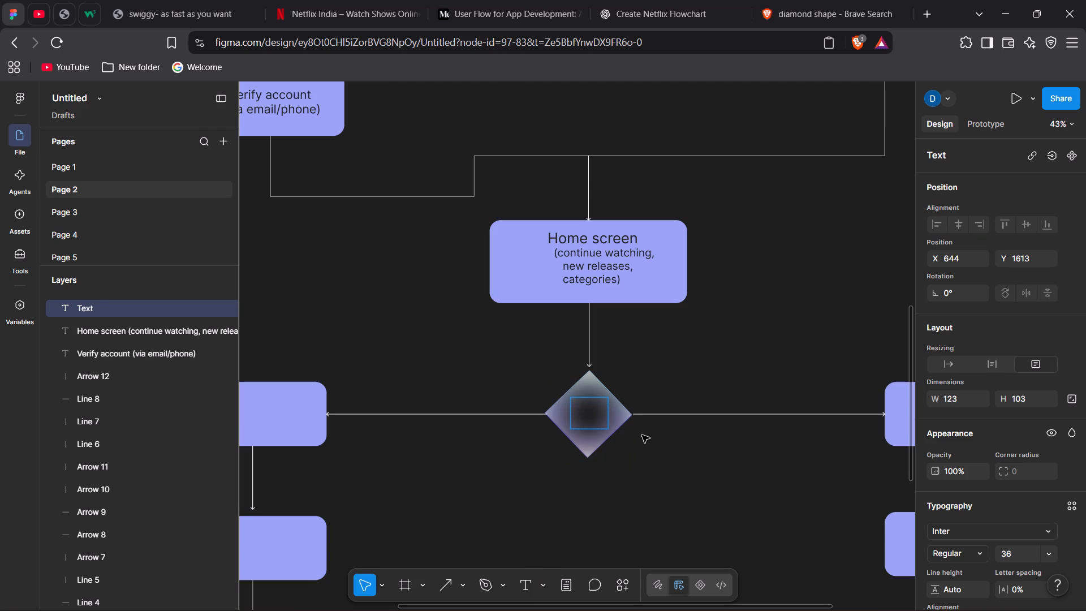
{"action": "type", "text": "WHAT"}
{"action": "key", "text": "space"}
{"action": "type", "text": "DO YOU WAN"}
{"action": "type", "text": "T TO DO"}
{"action": "key", "text": "space"}
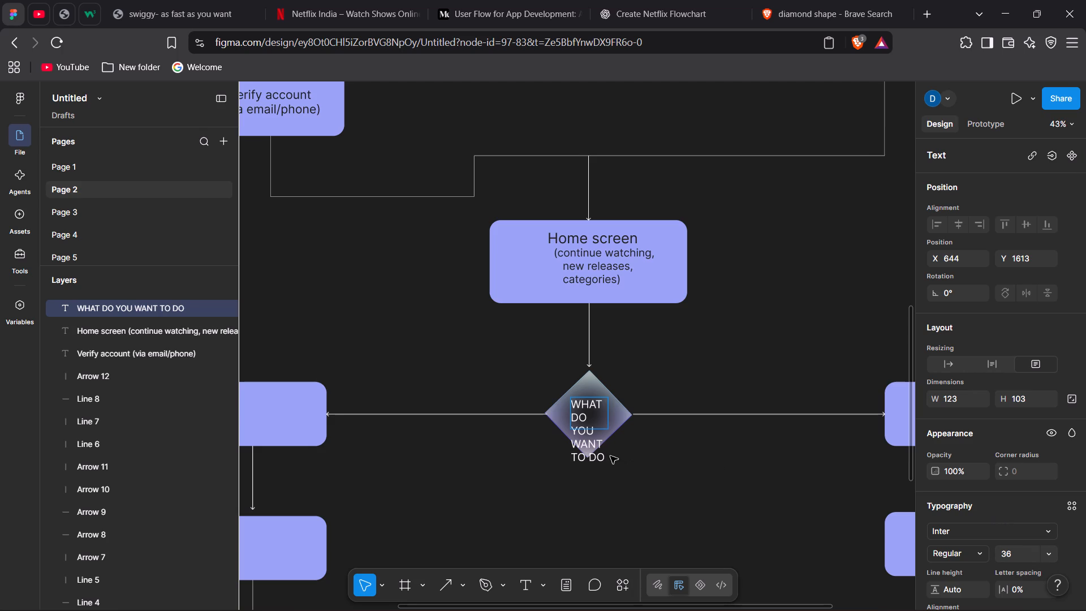
Move the "WHAT DO YOU WANT TO DO" text up inside the diamond to about X 658, Y 1565.
{"action": "left_click_drag", "start_coordinate": [610, 456], "coordinate": [580, 406]}
{"action": "left_click_drag", "start_coordinate": [580, 406], "coordinate": [597, 461]}
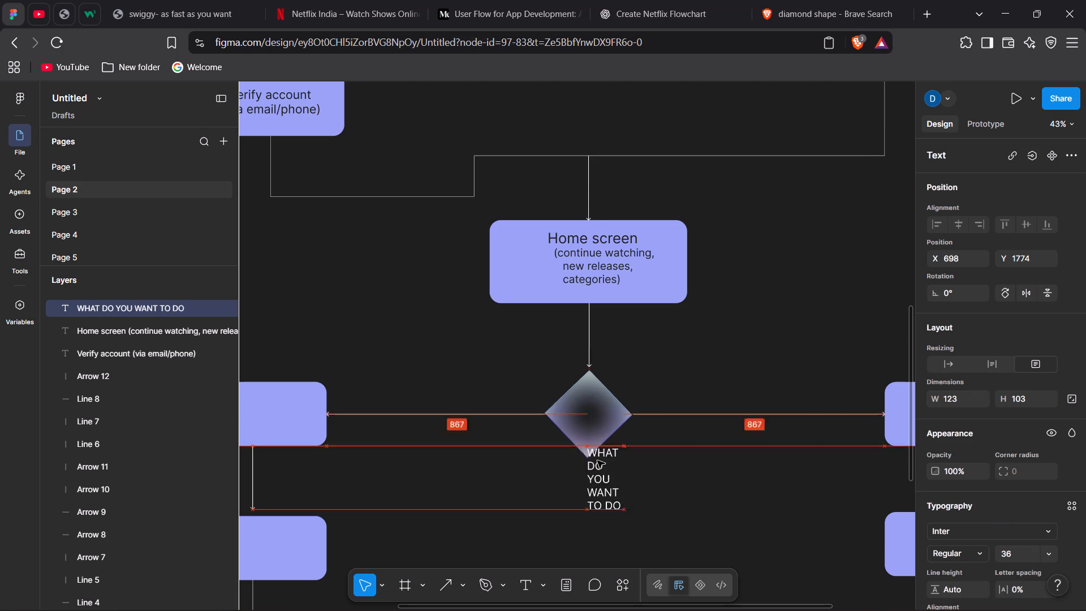
{"action": "left_click_drag", "start_coordinate": [597, 461], "coordinate": [581, 395]}
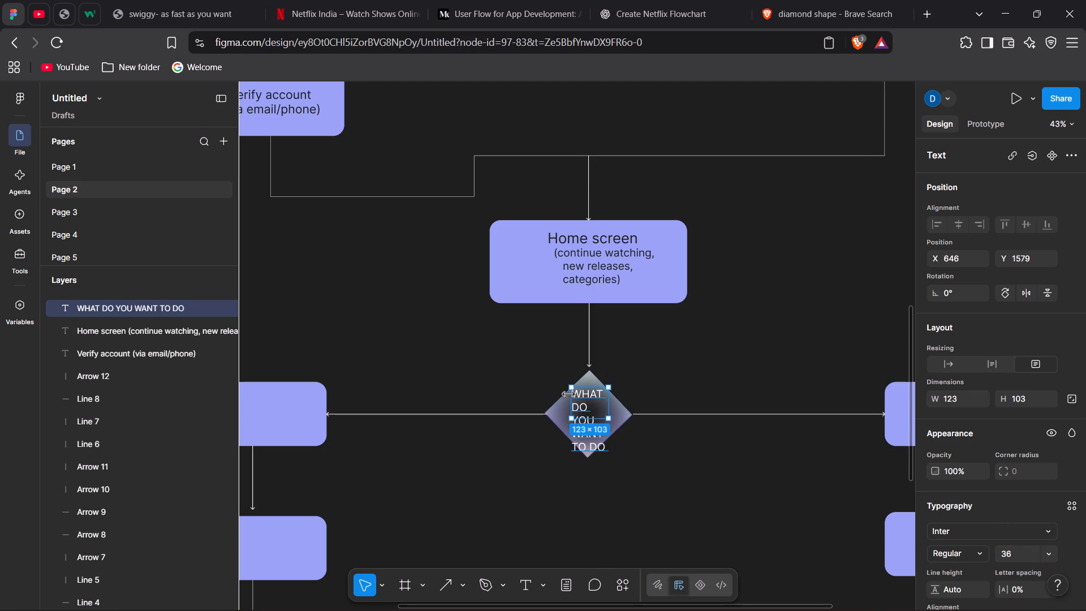
{"action": "left_click", "coordinate": [577, 395]}
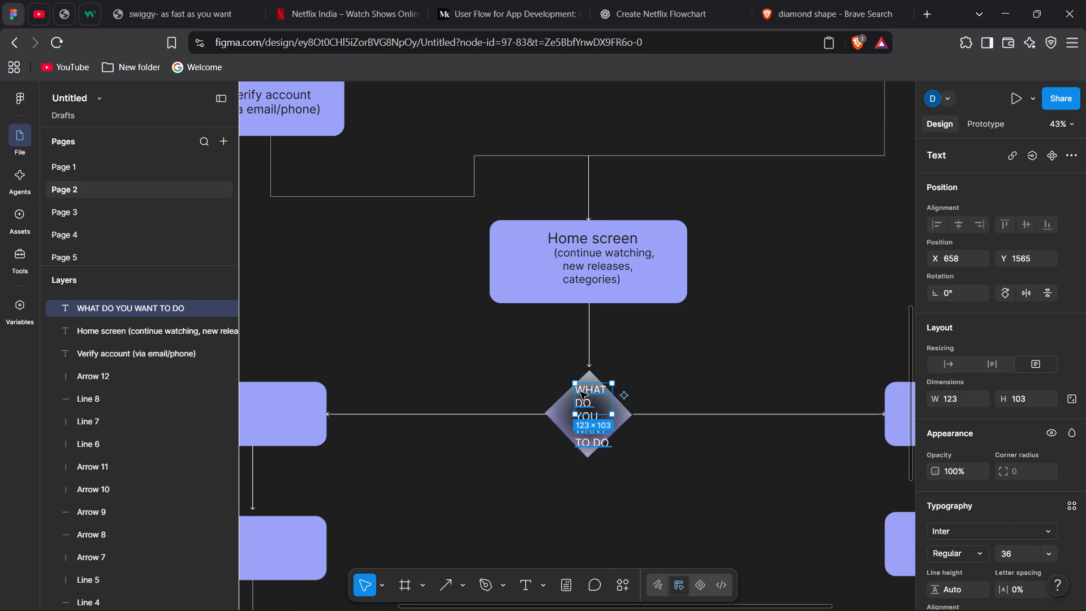
Set the font size of the whole "WHAT DO YOU WANT TO DO" text to 24.
{"action": "left_click", "coordinate": [580, 392]}
{"action": "left_click_drag", "start_coordinate": [580, 392], "coordinate": [586, 400]}
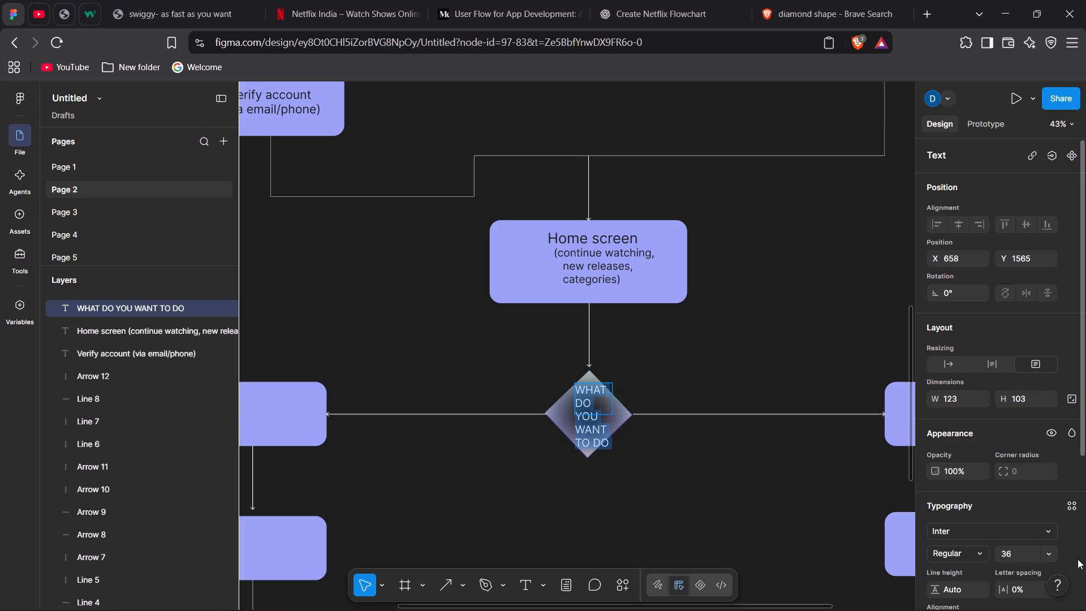
{"action": "left_click_drag", "start_coordinate": [1049, 557], "coordinate": [1038, 461]}
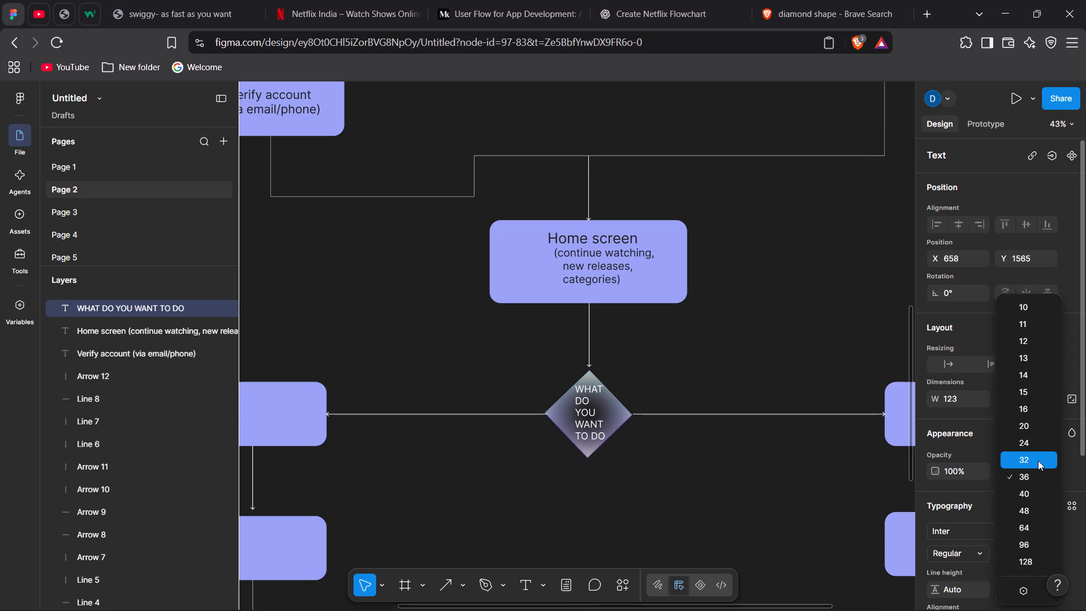
{"action": "left_click_drag", "start_coordinate": [1038, 461], "coordinate": [1038, 450]}
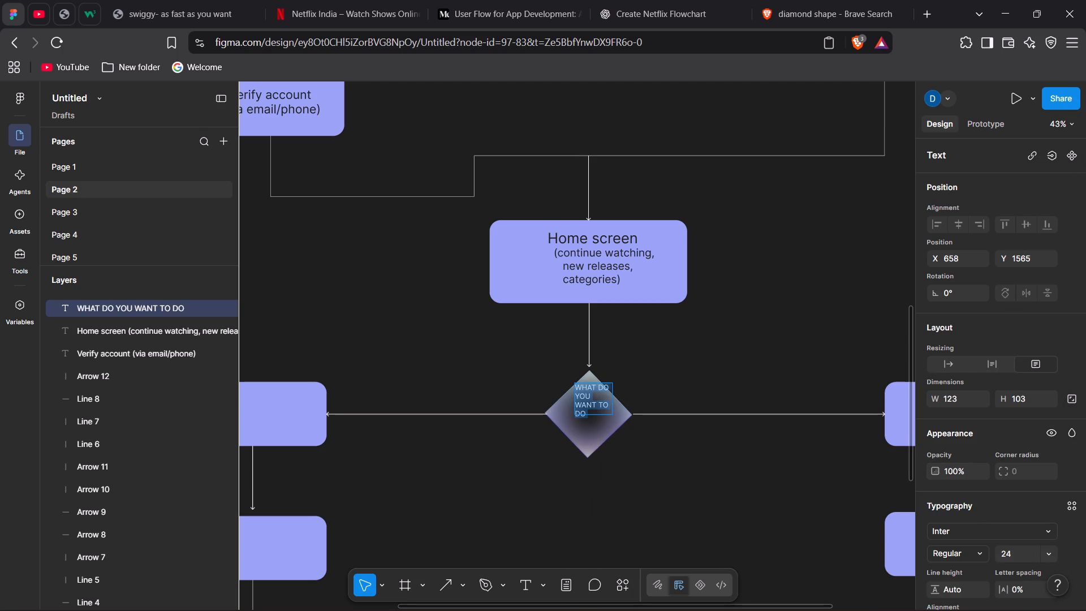
{"action": "left_click", "coordinate": [596, 397]}
{"action": "left_click", "coordinate": [650, 387]}
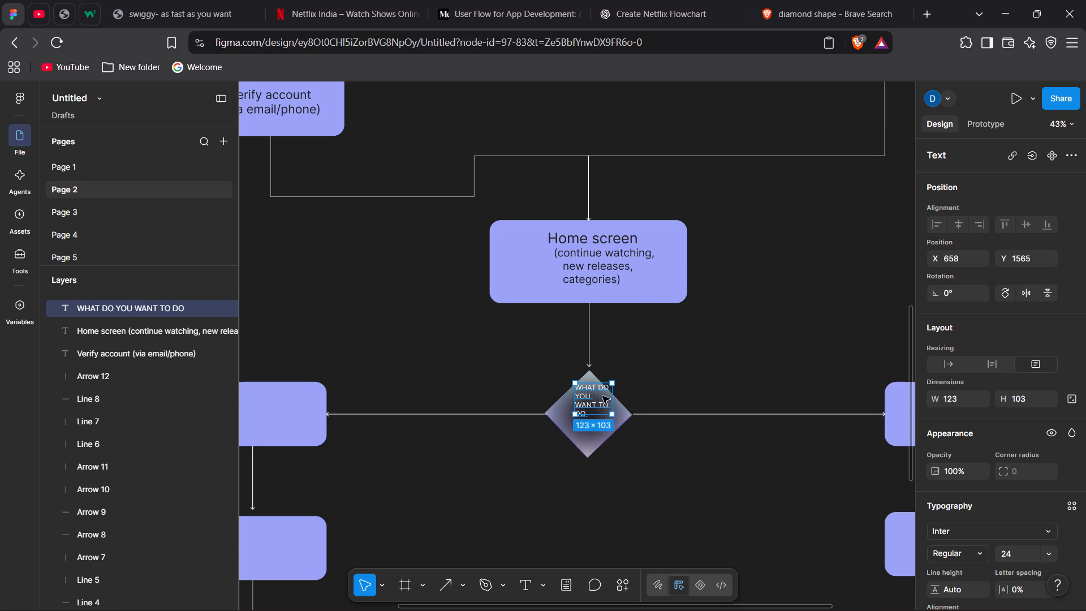
Shift the "WHAT DO YOU WANT TO DO" text slightly down to centre it in the diamond, and deselect it.
{"action": "left_click_drag", "start_coordinate": [601, 395], "coordinate": [601, 403]}
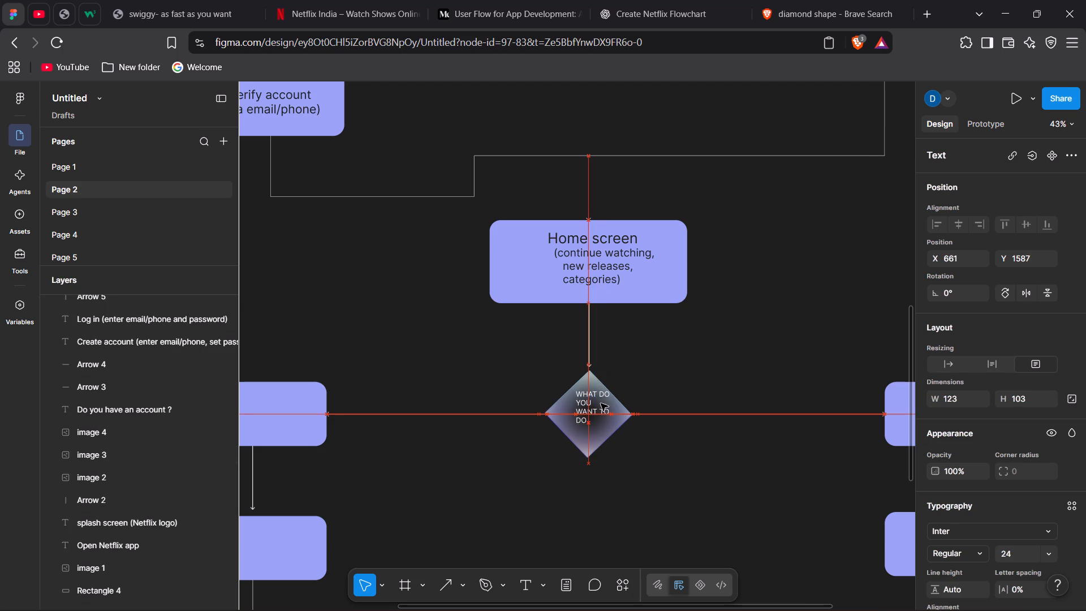
{"action": "left_click_drag", "start_coordinate": [601, 403], "coordinate": [601, 407]}
{"action": "left_click", "coordinate": [689, 381]}
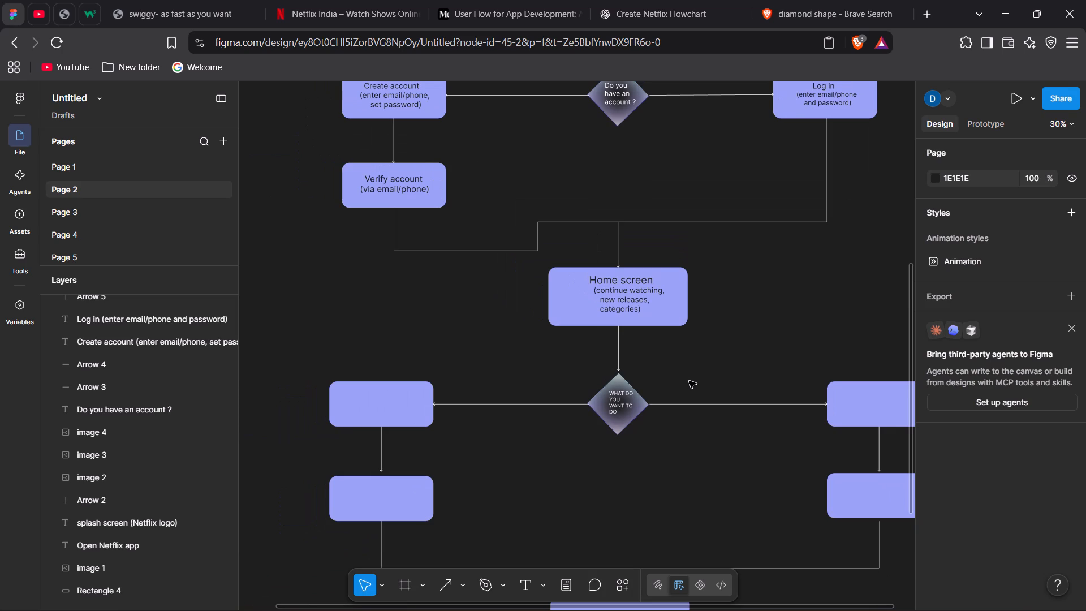
Copy the Explore categories box's text from the reference flowchart image with Snipping Tool's text extractor.
{"action": "scroll", "coordinate": [429, 314], "scroll_direction": "right", "scroll_amount": 3}
{"action": "scroll", "coordinate": [429, 314], "scroll_direction": "up", "scroll_amount": 1}
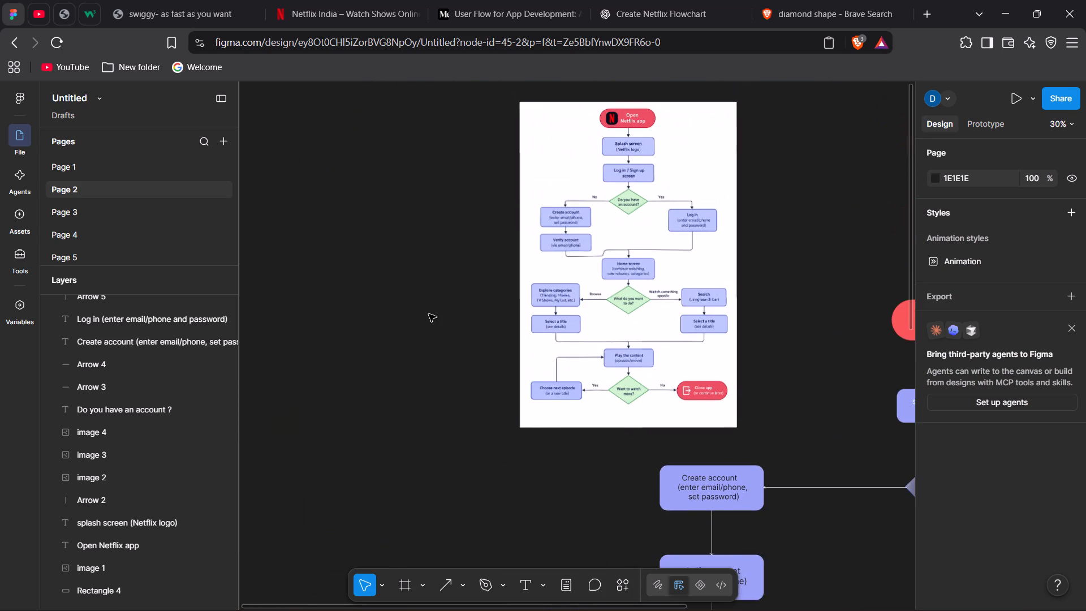
{"action": "scroll", "coordinate": [429, 314], "scroll_direction": "up", "scroll_amount": 1}
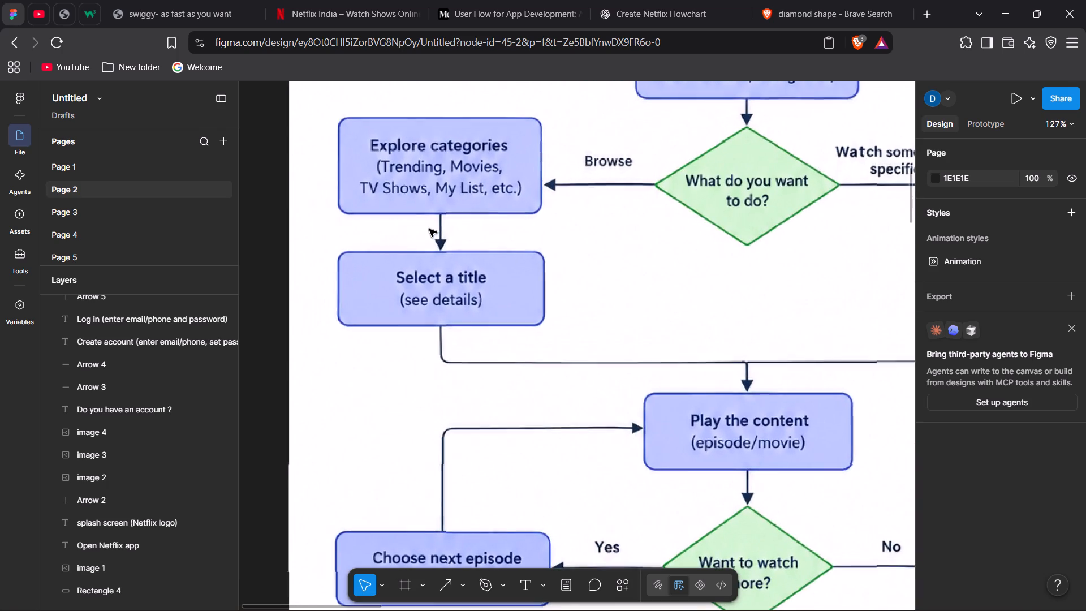
{"action": "scroll", "coordinate": [429, 229], "scroll_direction": "up", "scroll_amount": 2}
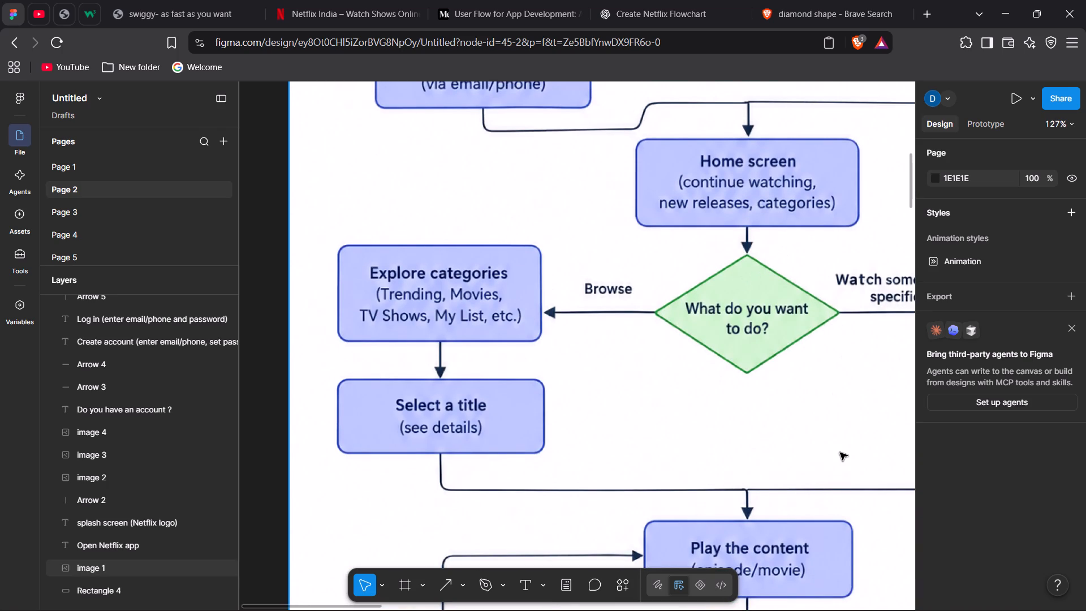
{"action": "key", "text": "shift+super+s"}
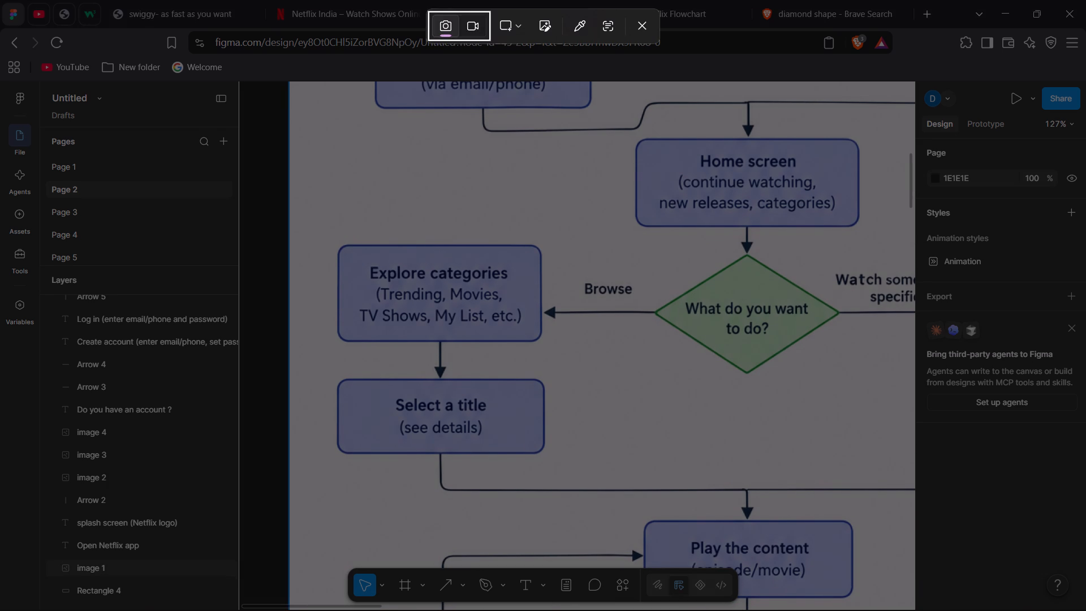
{"action": "left_click", "coordinate": [613, 37]}
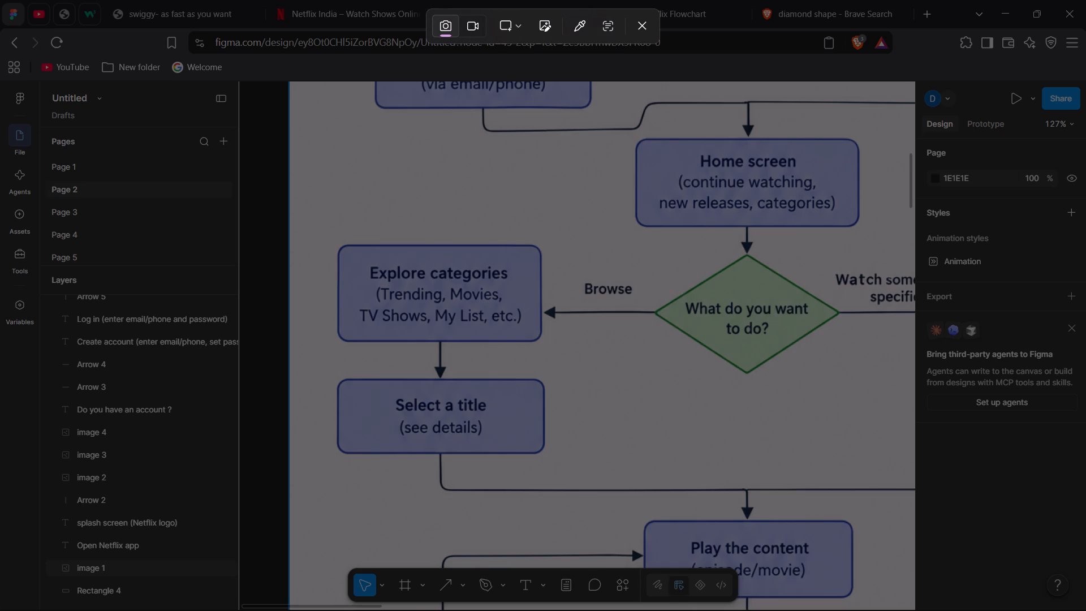
{"action": "left_click_drag", "start_coordinate": [348, 248], "coordinate": [522, 329]}
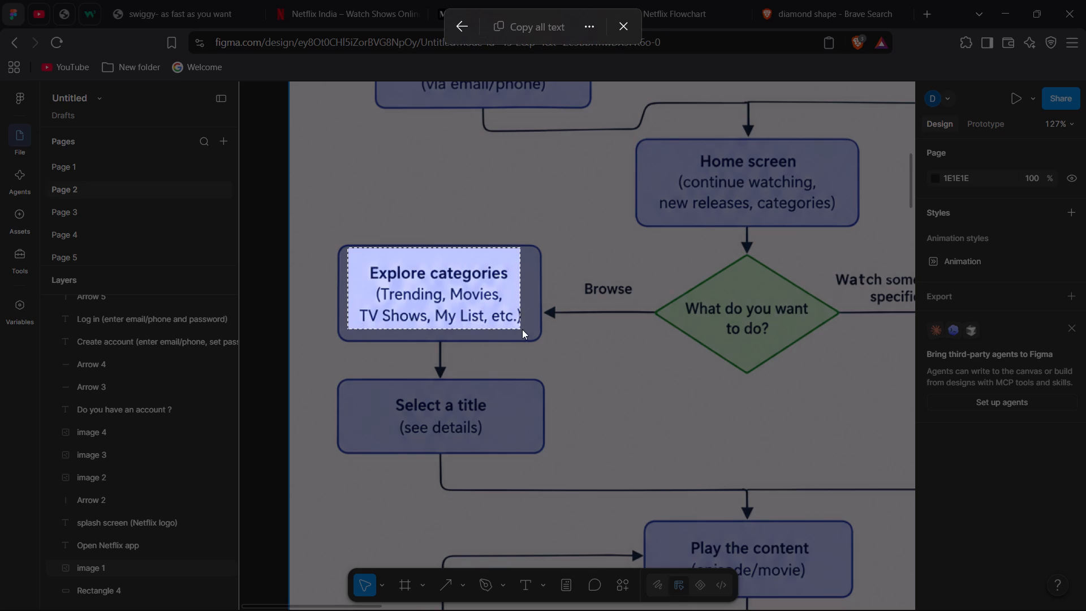
{"action": "left_click_drag", "start_coordinate": [522, 329], "coordinate": [533, 332]}
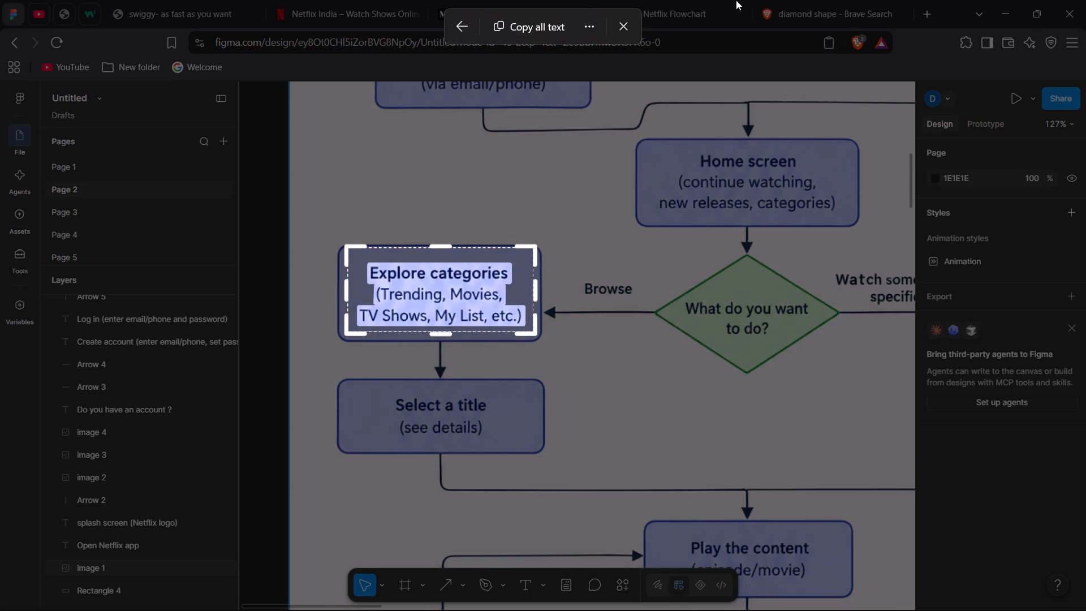
{"action": "left_click", "coordinate": [540, 23]}
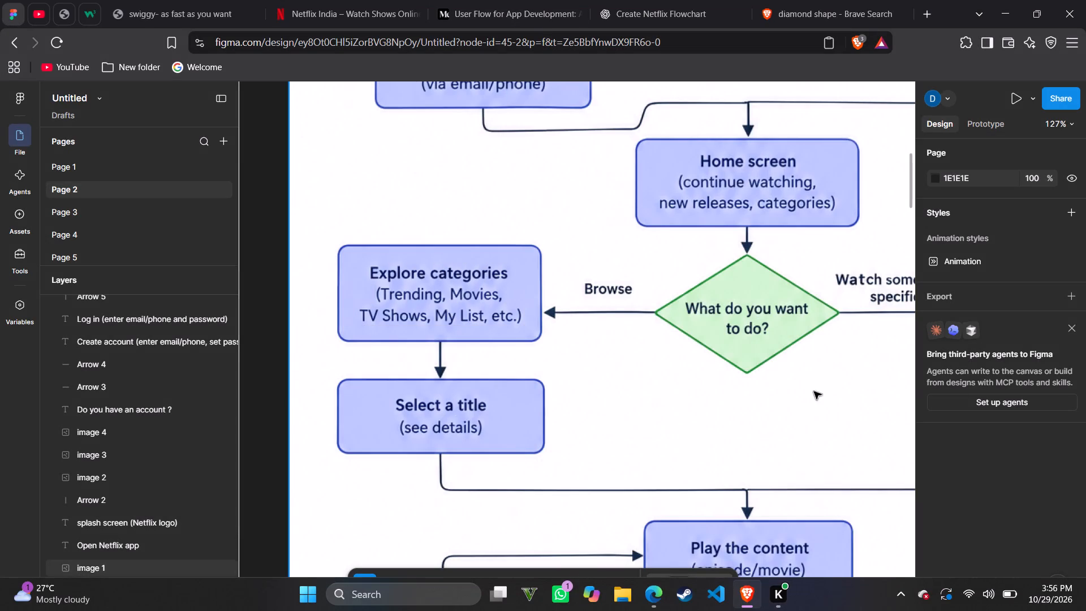
Add a text box about 390 × 137 in the empty rectangle the diamond's Browse-side arrow points to, and paste the copied Explore categories text.
{"action": "scroll", "coordinate": [814, 391], "scroll_direction": "left", "scroll_amount": 12}
{"action": "scroll", "coordinate": [814, 391], "scroll_direction": "down", "scroll_amount": 5}
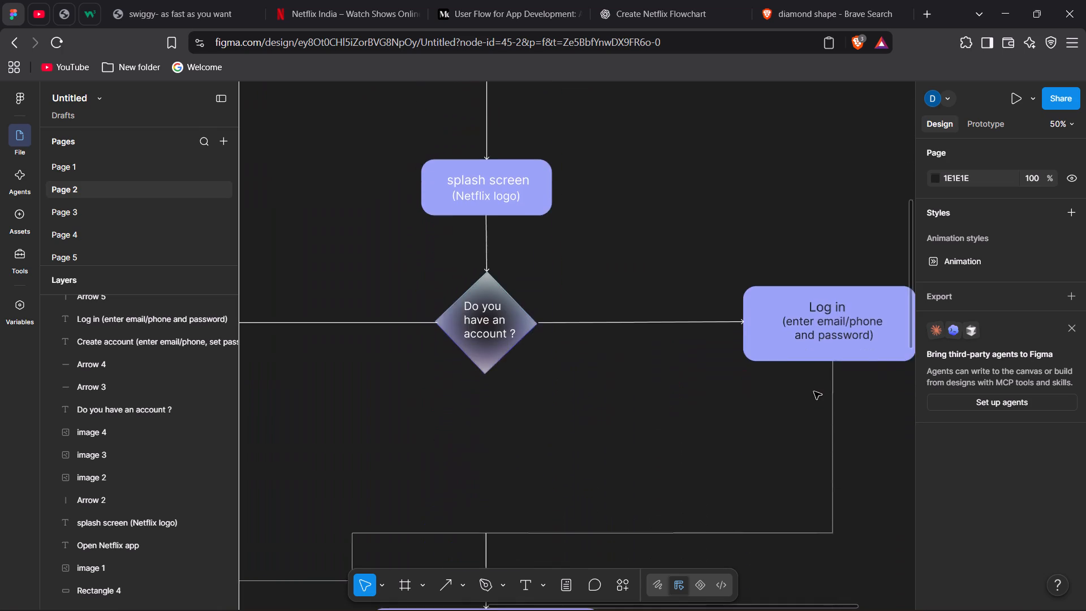
{"action": "scroll", "coordinate": [814, 391], "scroll_direction": "down", "scroll_amount": 1}
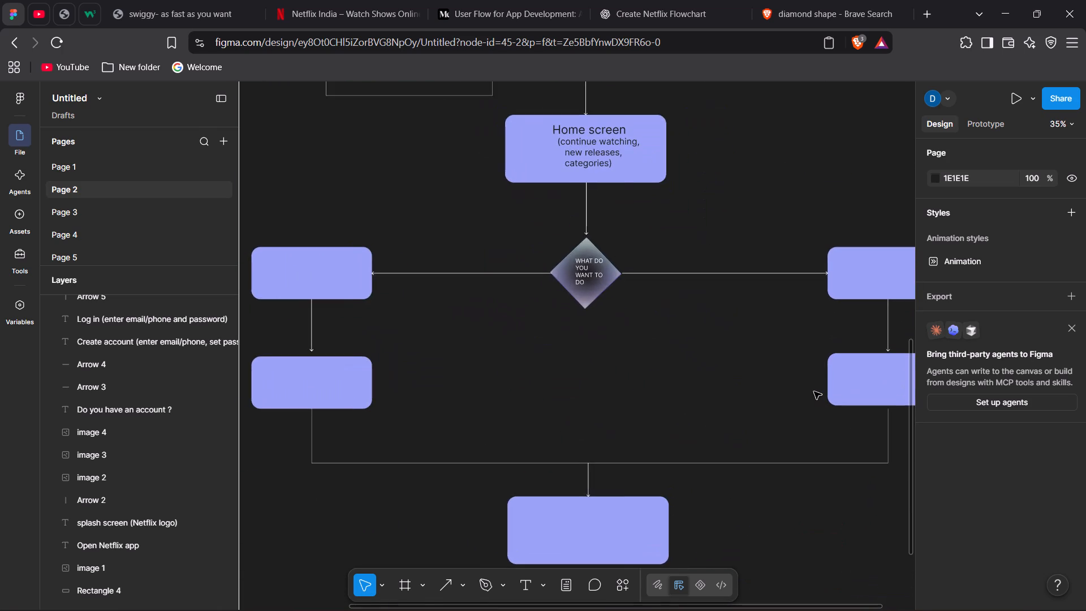
{"action": "scroll", "coordinate": [814, 391], "scroll_direction": "right", "scroll_amount": 3}
{"action": "scroll", "coordinate": [814, 391], "scroll_direction": "up", "scroll_amount": 1}
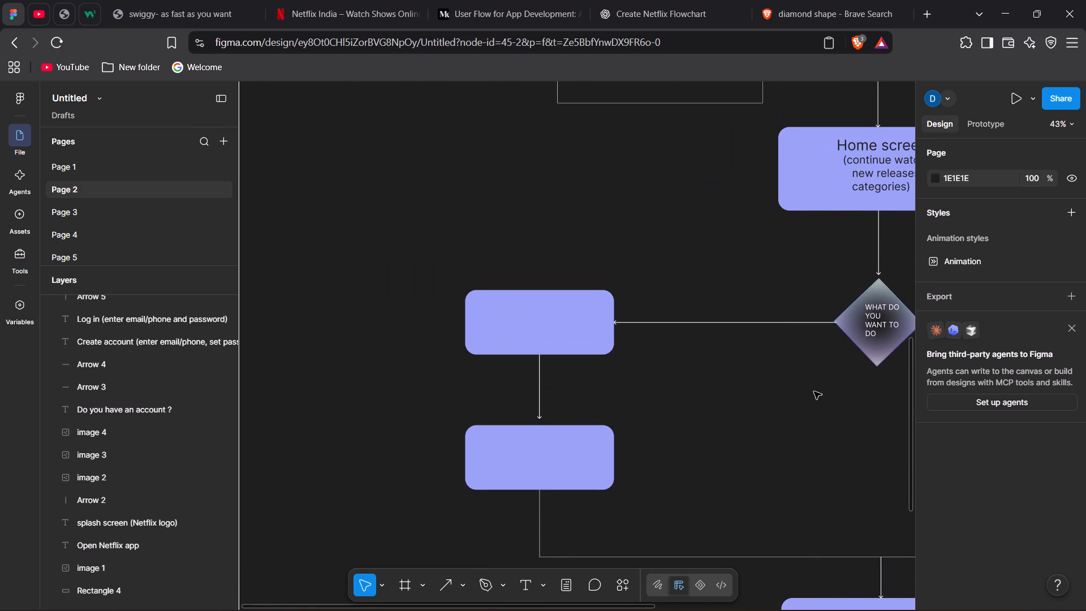
{"action": "scroll", "coordinate": [814, 391], "scroll_direction": "right", "scroll_amount": 1}
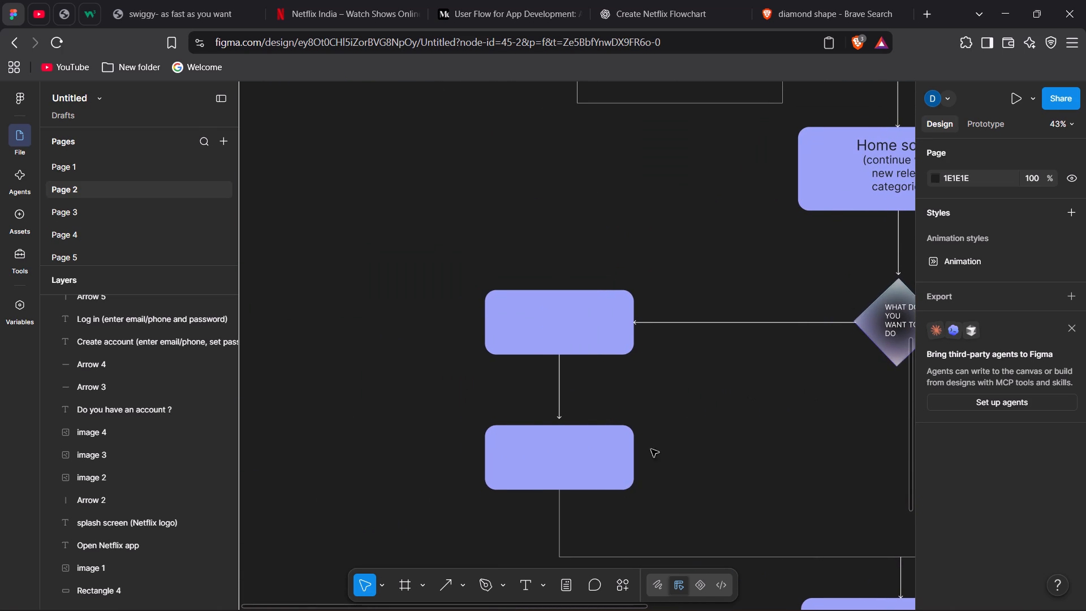
{"action": "left_click", "coordinate": [523, 593]}
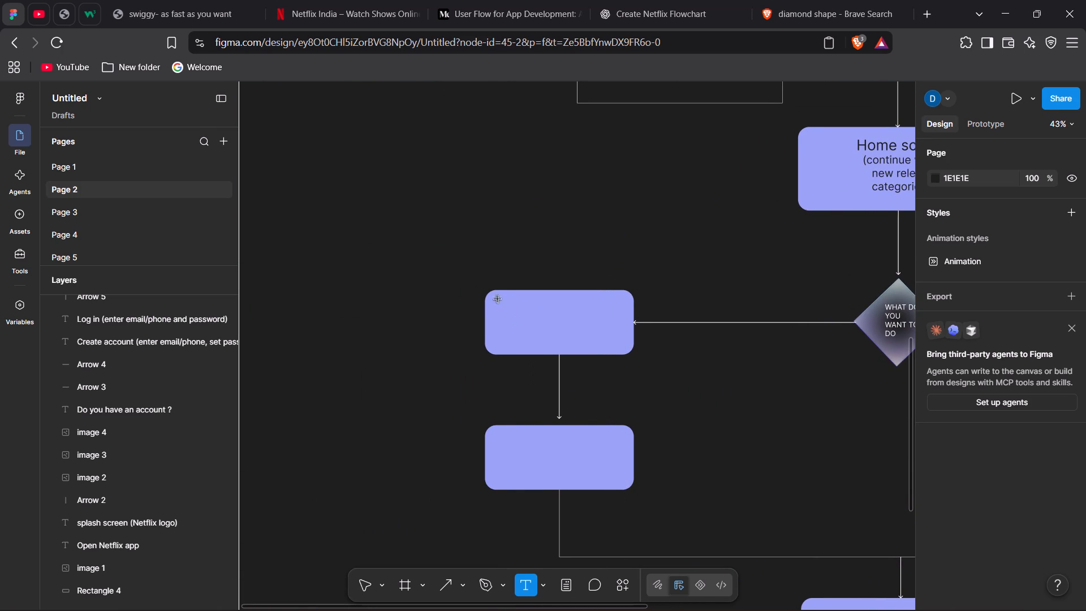
{"action": "left_click_drag", "start_coordinate": [498, 300], "coordinate": [617, 345]}
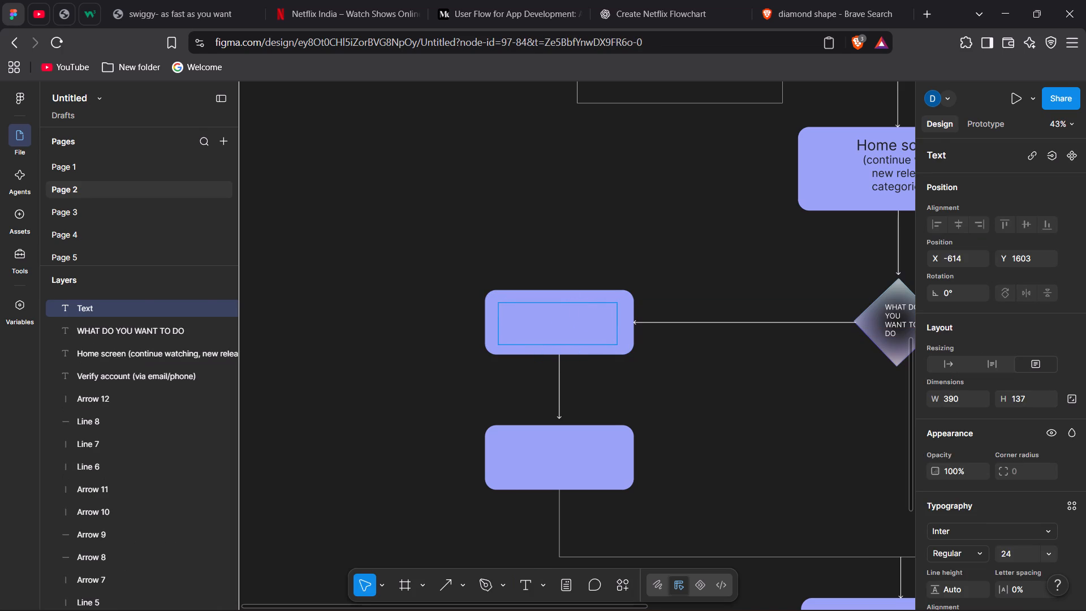
{"action": "key", "text": "ctrl+v"}
Set the font size of the whole Explore categories text to 32.
{"action": "left_click_drag", "start_coordinate": [590, 326], "coordinate": [556, 321]}
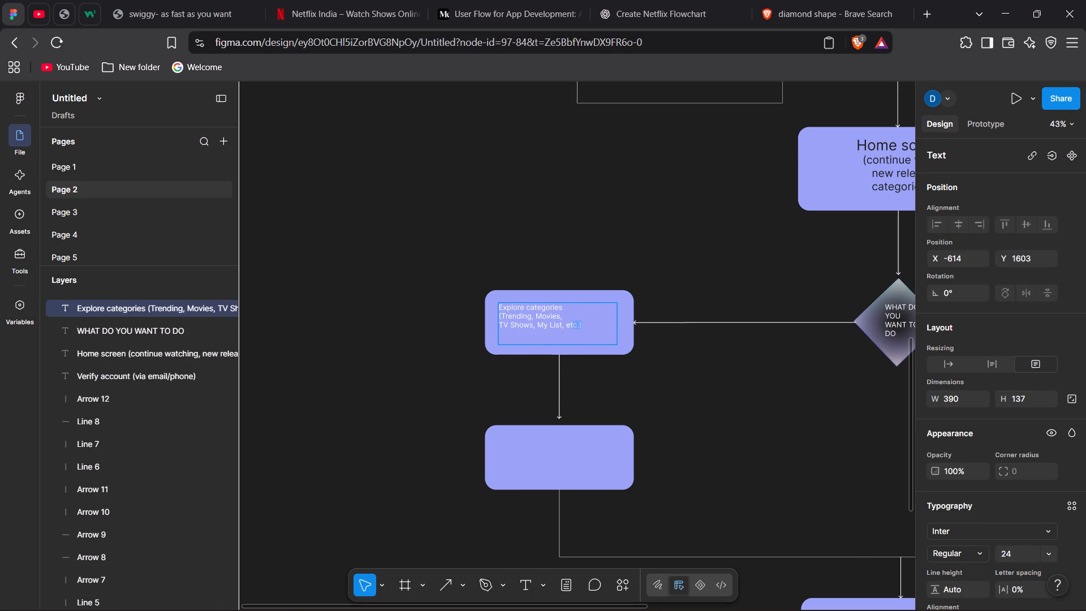
{"action": "left_click_drag", "start_coordinate": [556, 321], "coordinate": [498, 308]}
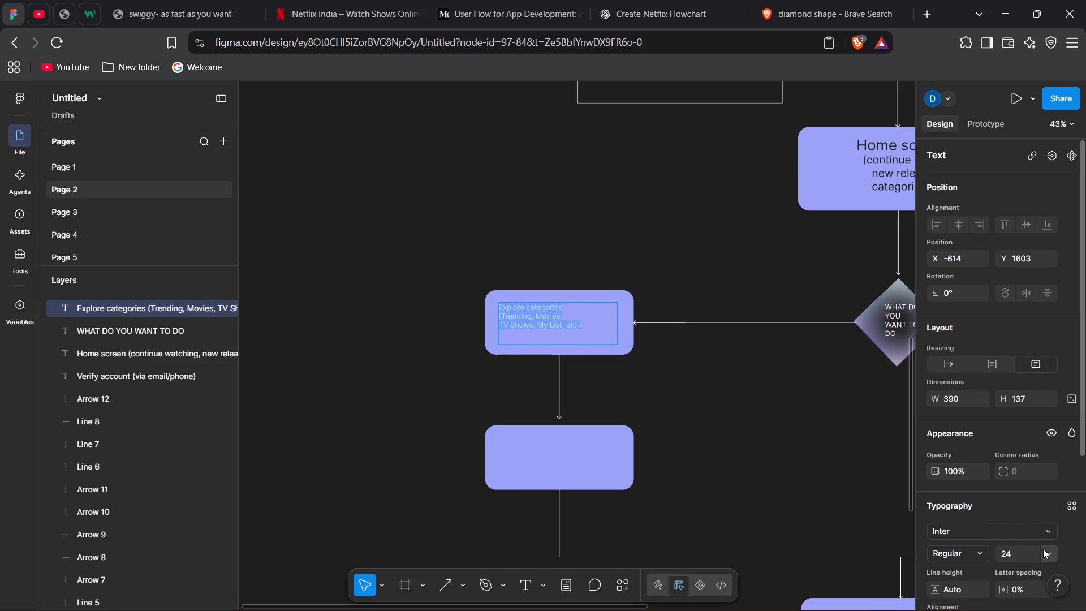
{"action": "left_click", "coordinate": [1047, 552]}
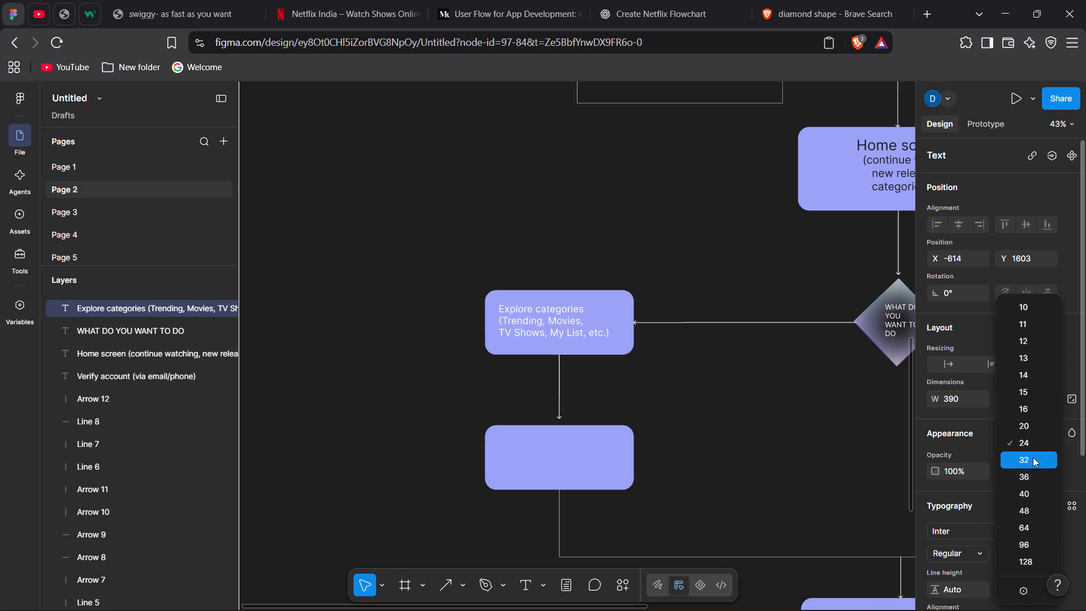
{"action": "left_click", "coordinate": [1033, 459]}
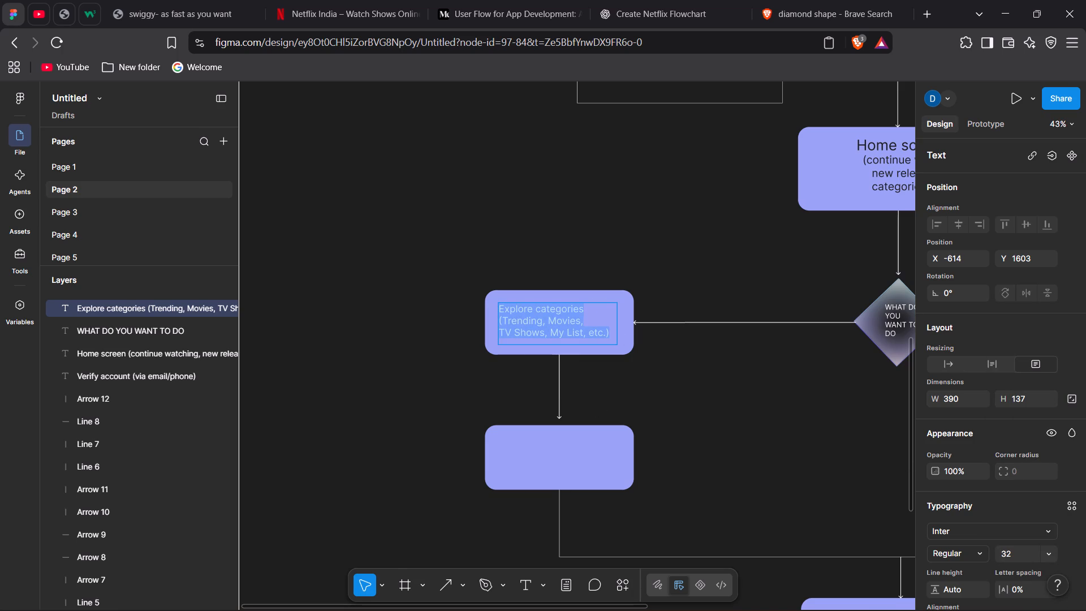
Change the fill colour of the whole Explore categories text to 1E1E1E, and deselect it.
{"action": "left_click_drag", "start_coordinate": [614, 334], "coordinate": [489, 306]}
{"action": "scroll", "coordinate": [1005, 506], "scroll_direction": "down", "scroll_amount": 3}
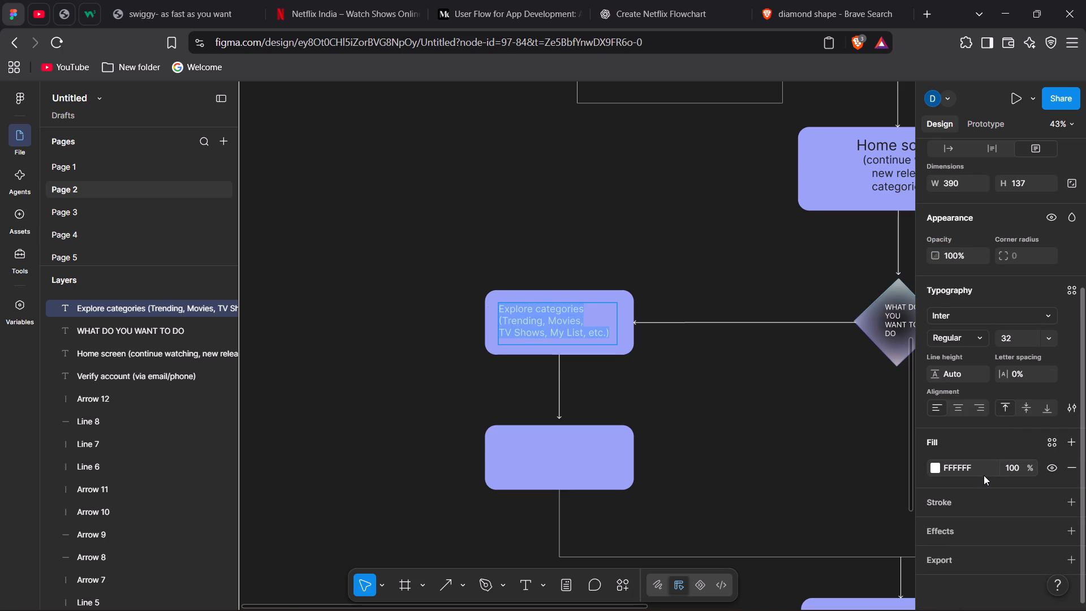
{"action": "left_click", "coordinate": [984, 475]}
{"action": "left_click", "coordinate": [984, 475]}
{"action": "left_click", "coordinate": [984, 475]}
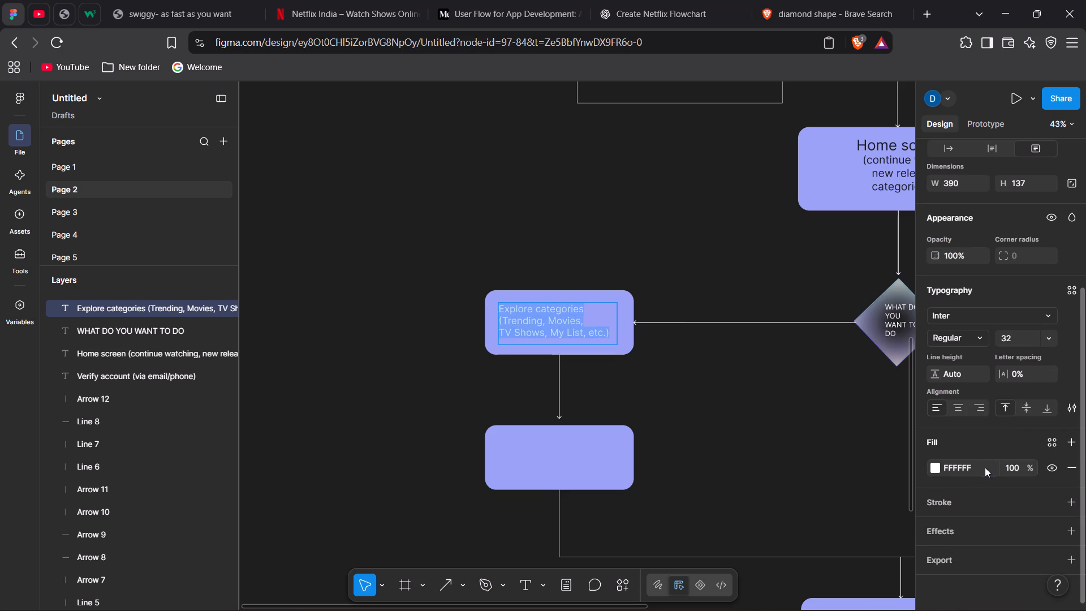
{"action": "left_click", "coordinate": [985, 474]}
{"action": "double_click", "coordinate": [985, 474]}
{"action": "double_click", "coordinate": [955, 470]}
{"action": "key", "text": "BackSpace"}
{"action": "type", "text": "1E1E1E"}
{"action": "key", "text": "Return"}
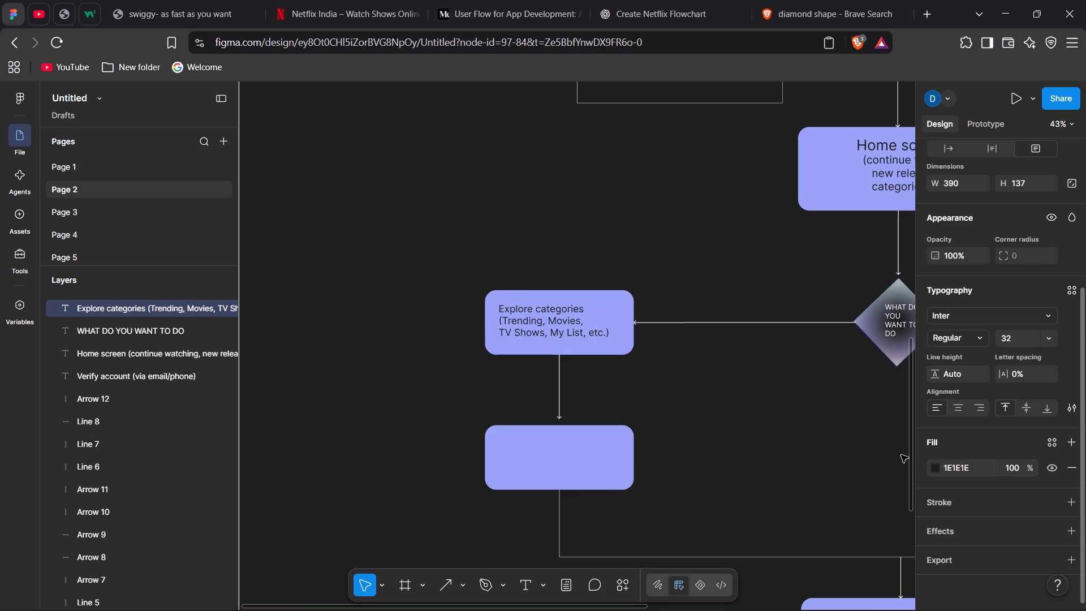
{"action": "left_click", "coordinate": [867, 423]}
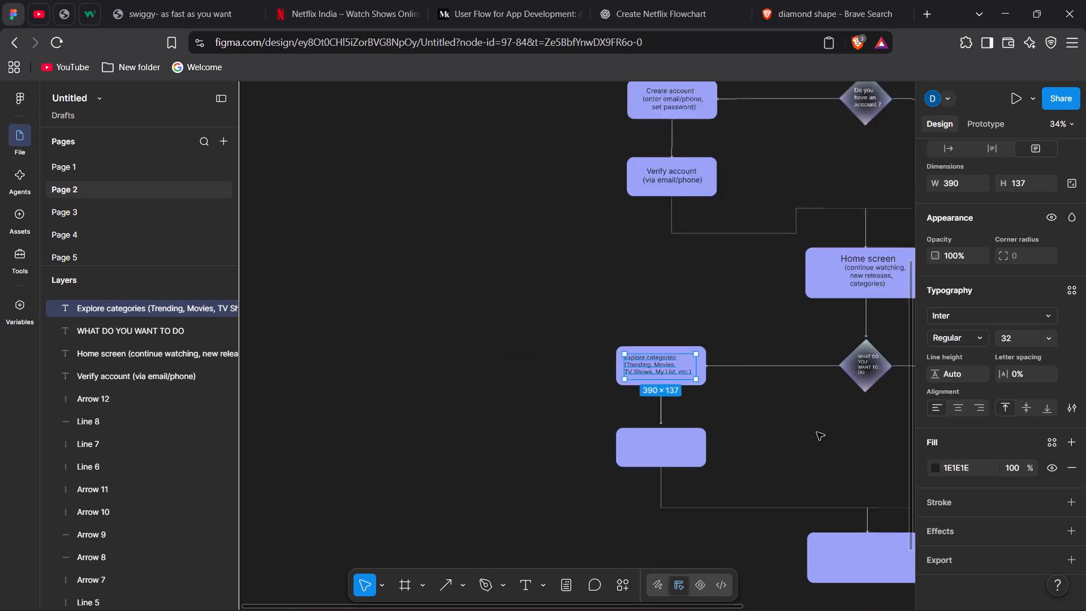
{"action": "left_click", "coordinate": [558, 433]}
Check the reference flowchart and add a text box about 360 × 134 in the empty rectangle opposite Explore categories, across the diamond.
{"action": "scroll", "coordinate": [558, 433], "scroll_direction": "left", "scroll_amount": 4}
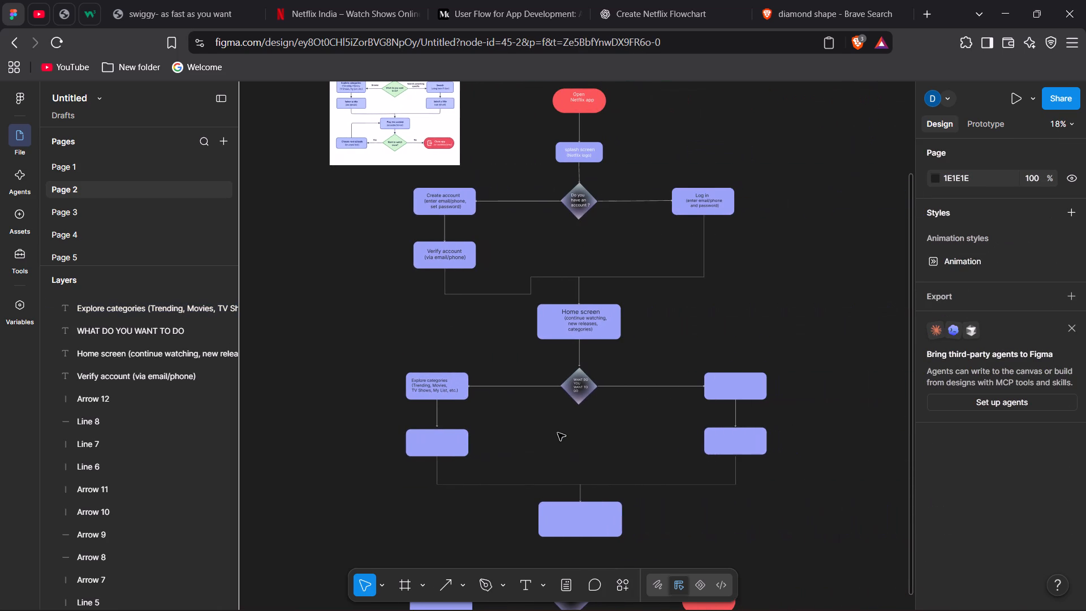
{"action": "scroll", "coordinate": [538, 382], "scroll_direction": "up", "scroll_amount": 1}
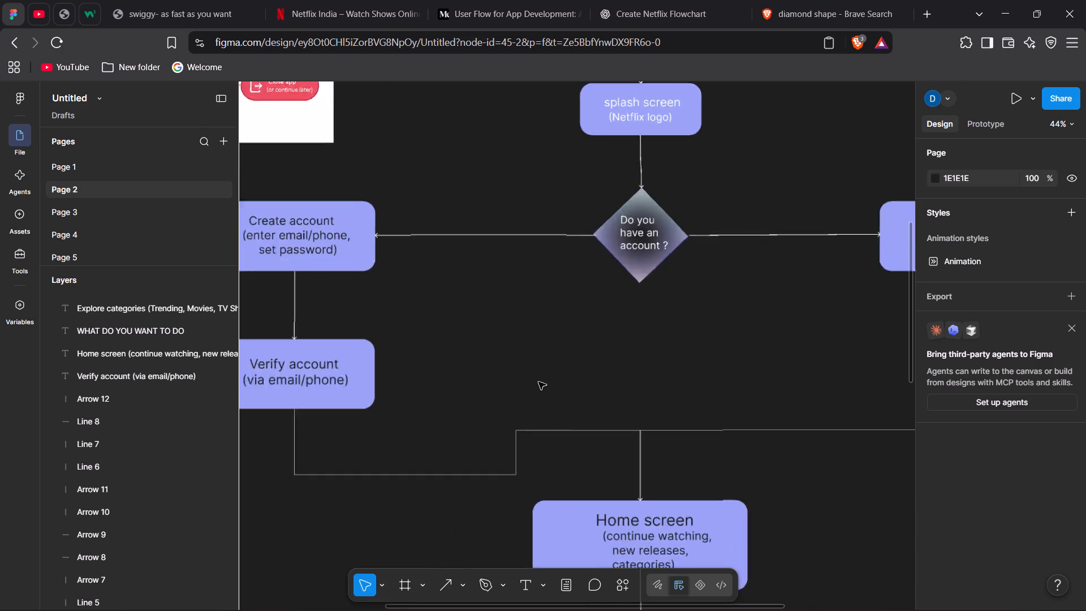
{"action": "scroll", "coordinate": [538, 382], "scroll_direction": "right", "scroll_amount": 6}
{"action": "scroll", "coordinate": [538, 382], "scroll_direction": "up", "scroll_amount": 5}
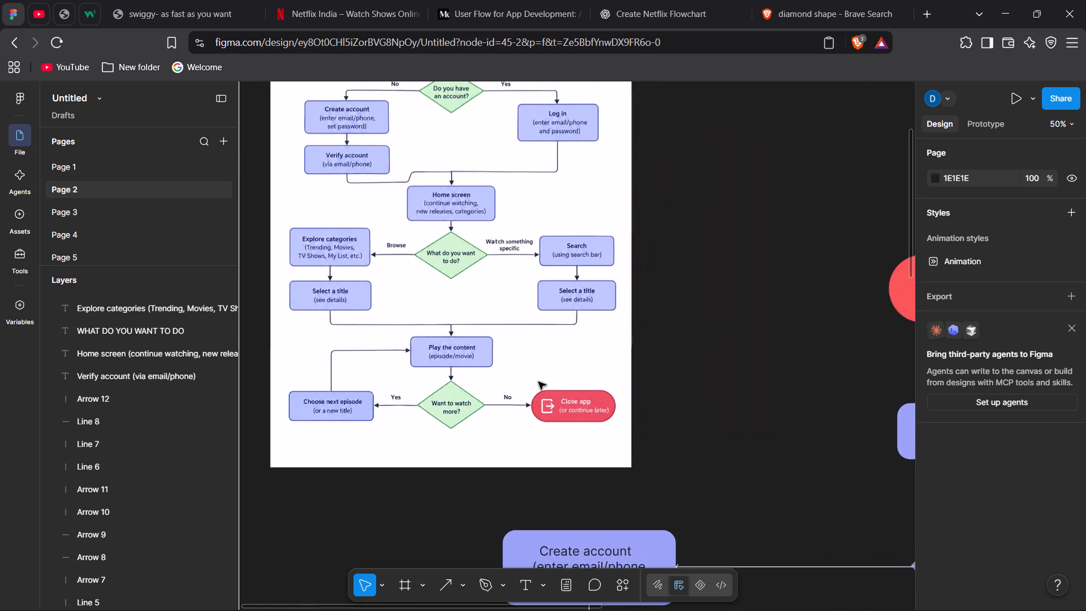
{"action": "scroll", "coordinate": [538, 382], "scroll_direction": "up", "scroll_amount": 1}
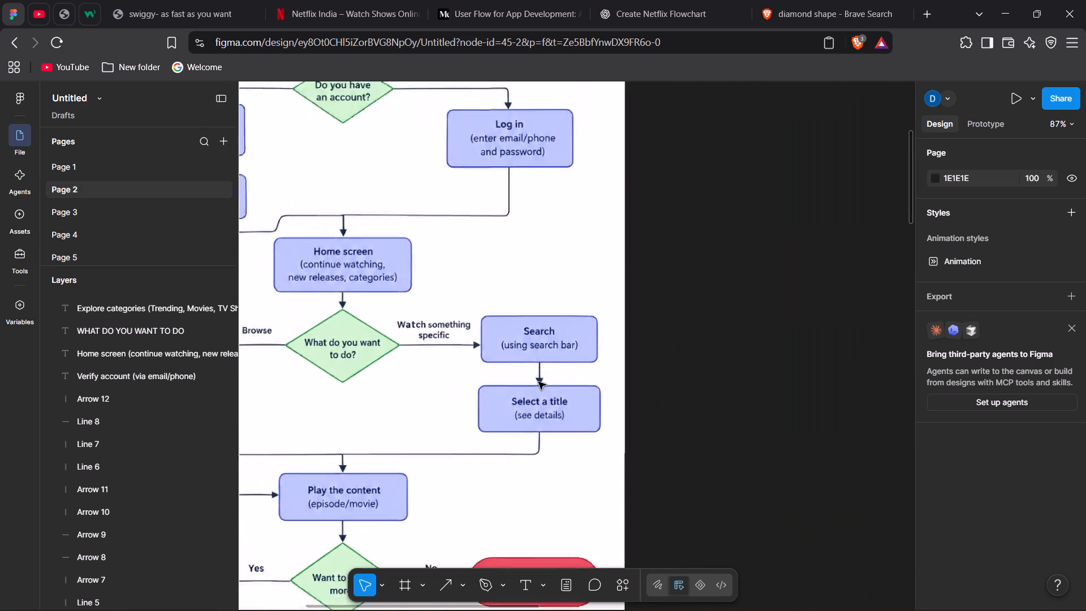
{"action": "scroll", "coordinate": [538, 382], "scroll_direction": "left", "scroll_amount": 5}
{"action": "scroll", "coordinate": [538, 382], "scroll_direction": "down", "scroll_amount": 3}
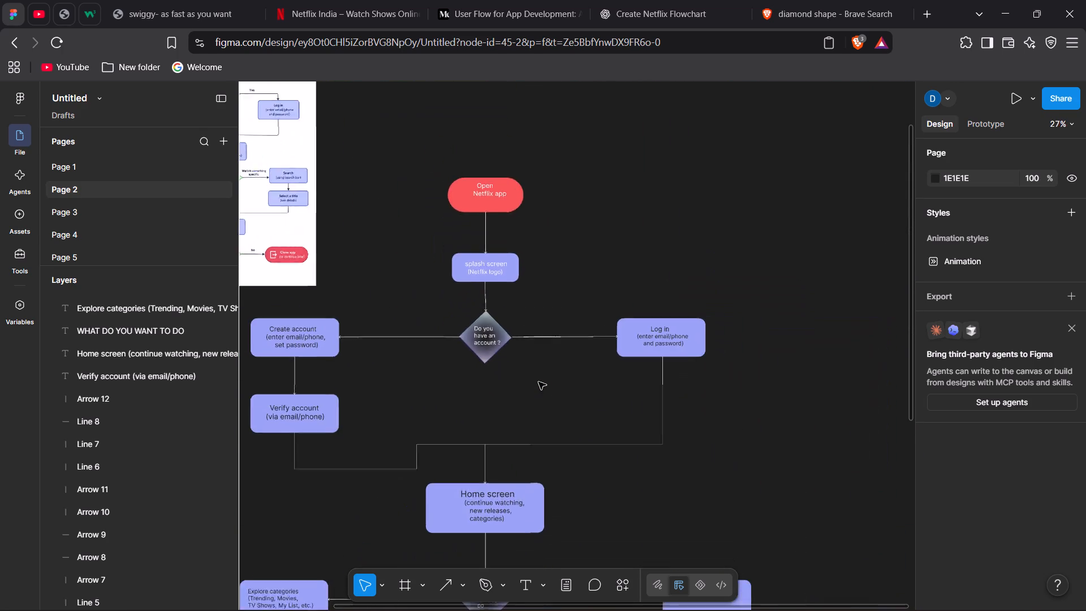
{"action": "scroll", "coordinate": [538, 382], "scroll_direction": "down", "scroll_amount": 1}
{"action": "scroll", "coordinate": [538, 382], "scroll_direction": "left", "scroll_amount": 5}
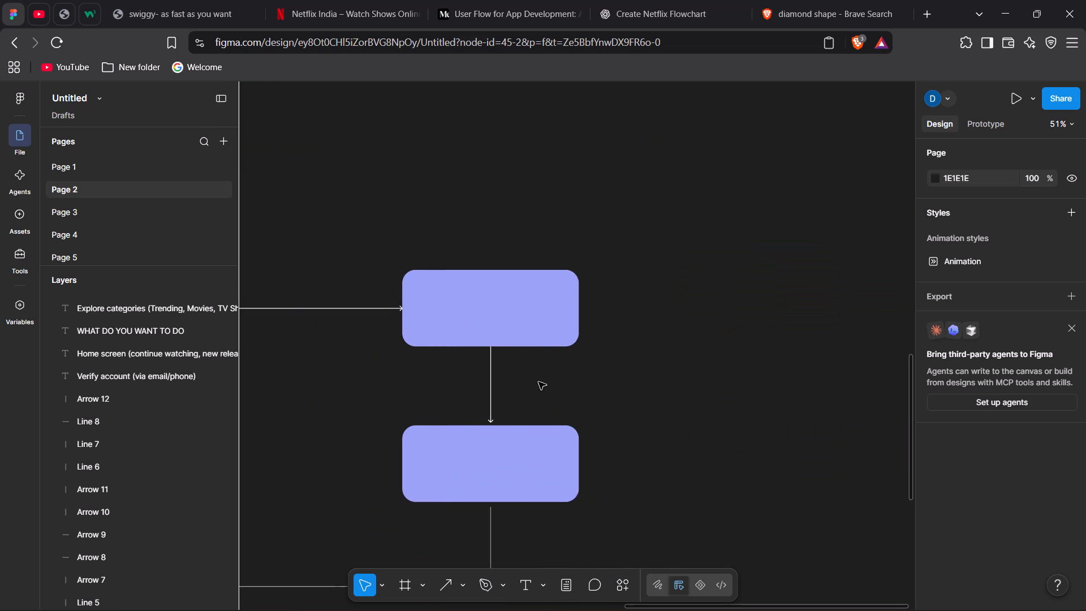
{"action": "scroll", "coordinate": [538, 382], "scroll_direction": "up", "scroll_amount": 1}
{"action": "left_click", "coordinate": [528, 586]}
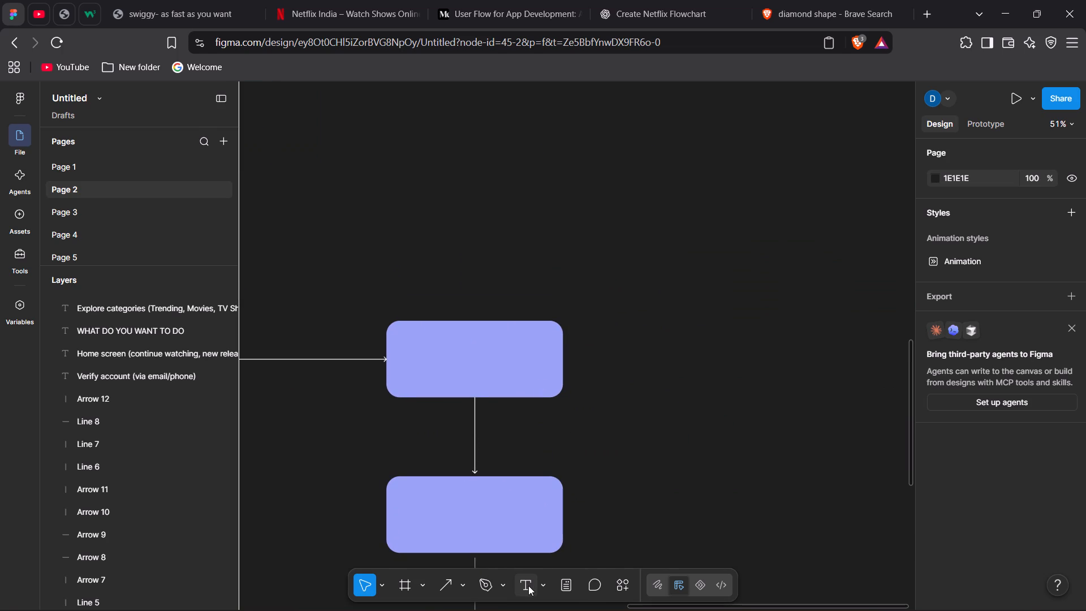
{"action": "left_click_drag", "start_coordinate": [407, 335], "coordinate": [516, 385]}
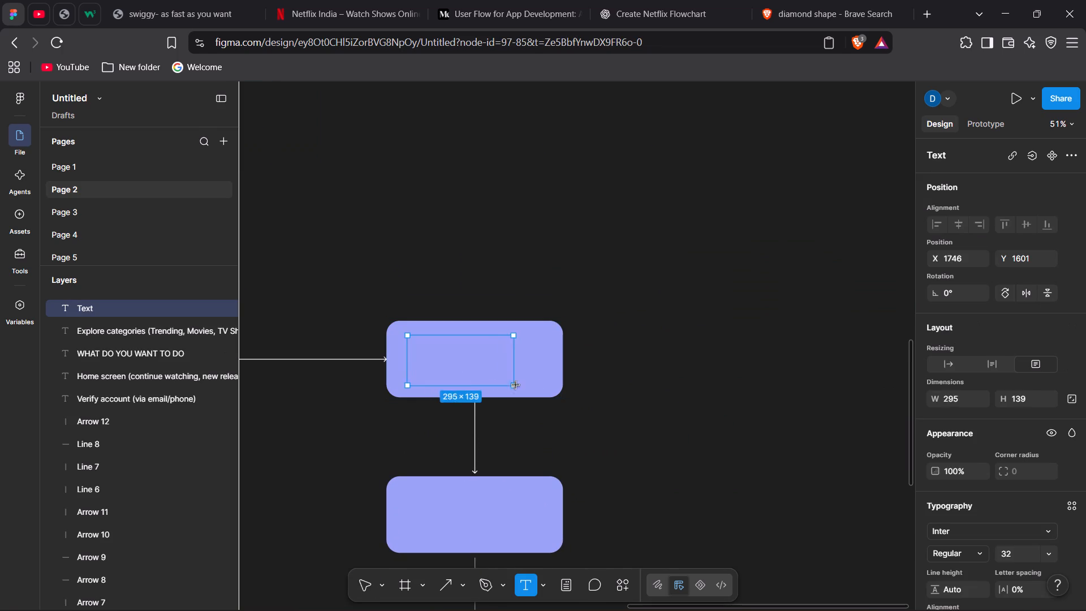
{"action": "left_click_drag", "start_coordinate": [516, 385], "coordinate": [537, 383]}
Enter SEARCH as the first line of the new text box, indented with spaces to centre it, and start a second line.
{"action": "key", "text": "space"}
{"action": "key", "text": "space"}
{"action": "key", "text": "space"}
{"action": "key", "text": "space"}
{"action": "key", "text": "space"}
{"action": "key", "text": "space"}
{"action": "key", "text": "space"}
{"action": "key", "text": "space"}
{"action": "key", "text": "space"}
{"action": "key", "text": "space"}
{"action": "key", "text": "space"}
{"action": "key", "text": "space"}
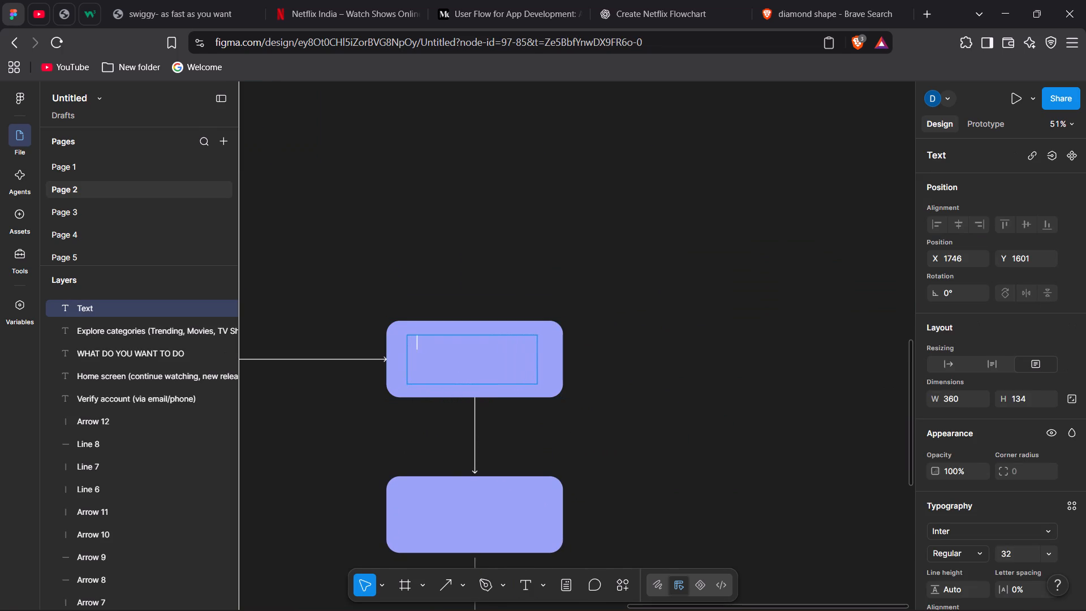
{"action": "type", "text": "SEARCH"}
{"action": "key", "text": "Return"}
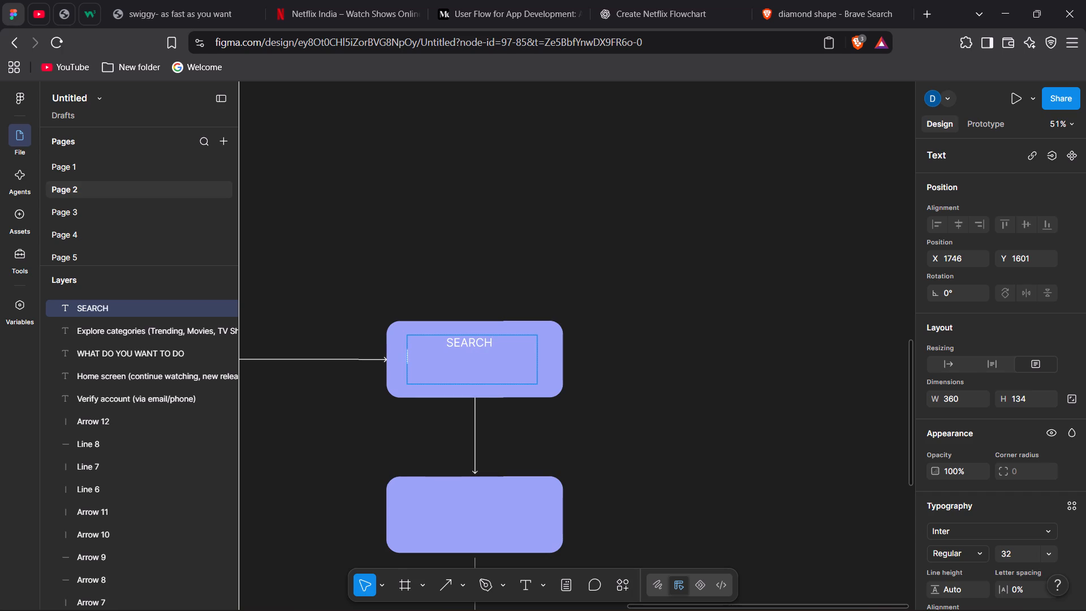
Check the Search box in the reference flowchart, and begin the indented second line under SEARCH with an opening parenthesis.
{"action": "scroll", "coordinate": [490, 357], "scroll_direction": "right", "scroll_amount": 6}
{"action": "scroll", "coordinate": [490, 357], "scroll_direction": "up", "scroll_amount": 1}
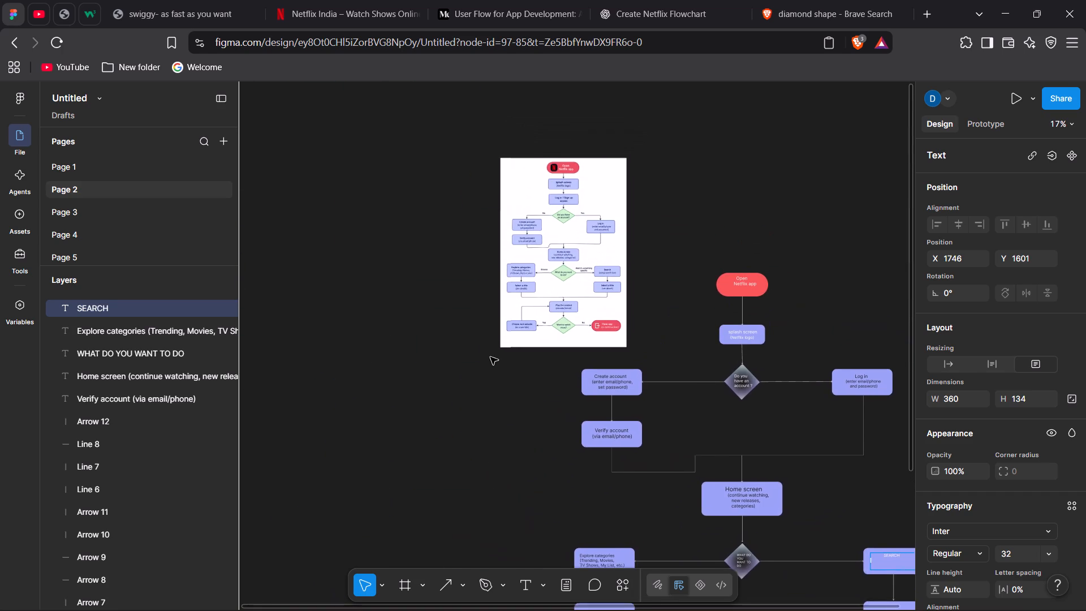
{"action": "scroll", "coordinate": [490, 357], "scroll_direction": "left", "scroll_amount": 2}
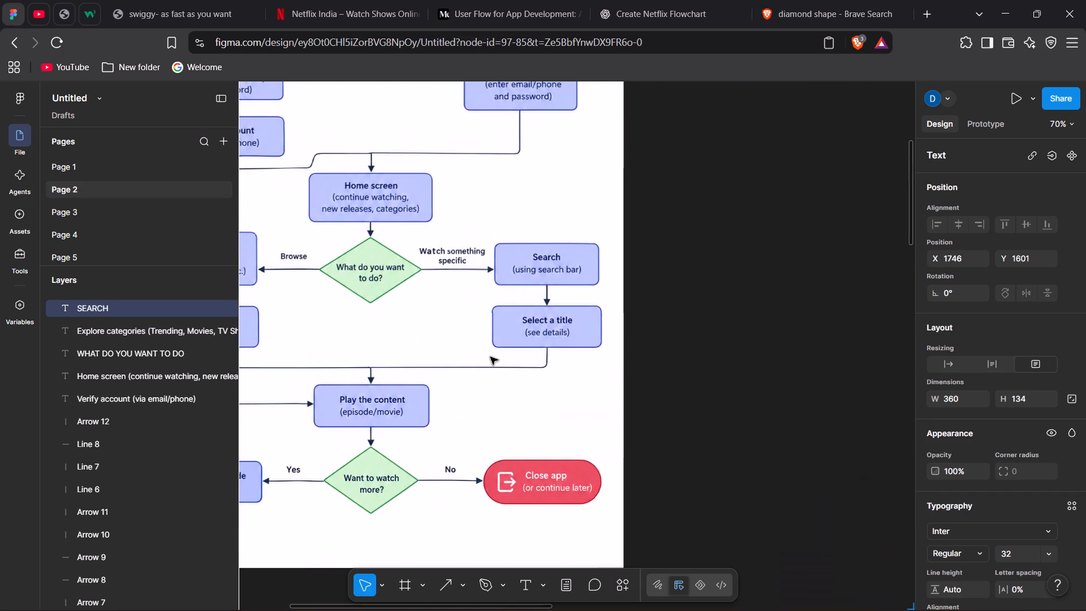
{"action": "scroll", "coordinate": [490, 357], "scroll_direction": "left", "scroll_amount": 1}
{"action": "scroll", "coordinate": [490, 357], "scroll_direction": "down", "scroll_amount": 3}
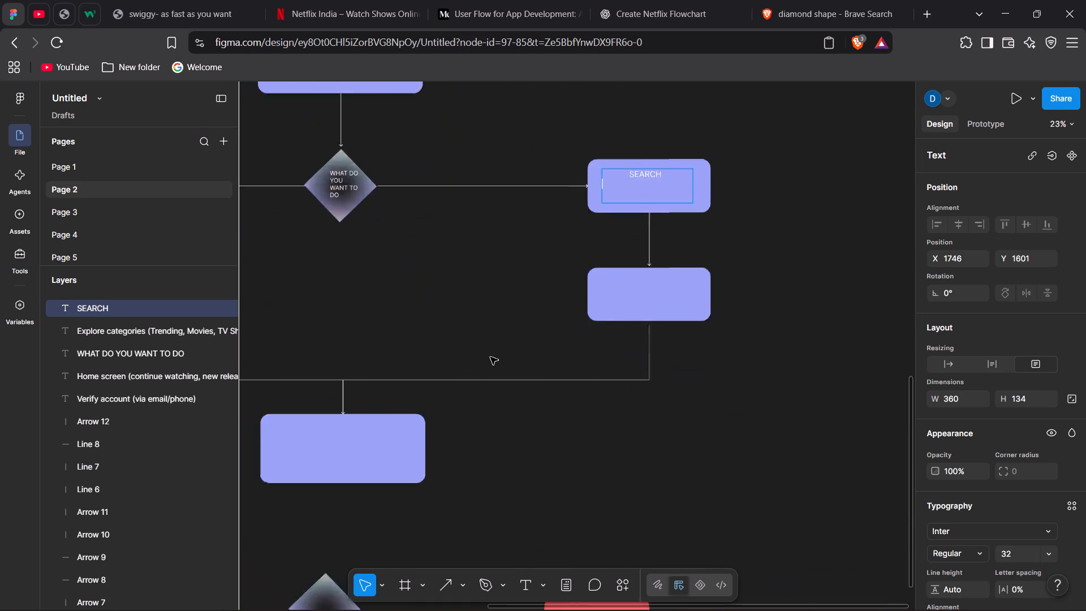
{"action": "scroll", "coordinate": [627, 267], "scroll_direction": "up", "scroll_amount": 1}
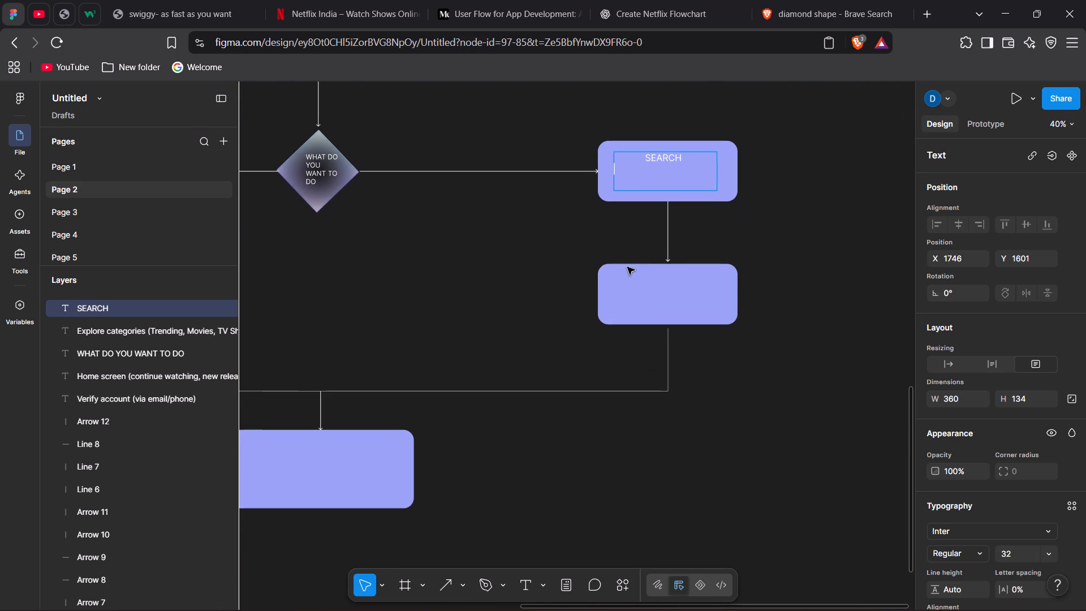
{"action": "scroll", "coordinate": [627, 267], "scroll_direction": "up", "scroll_amount": 1}
{"action": "key", "text": "space"}
{"action": "key", "text": "space"}
{"action": "key", "text": "space"}
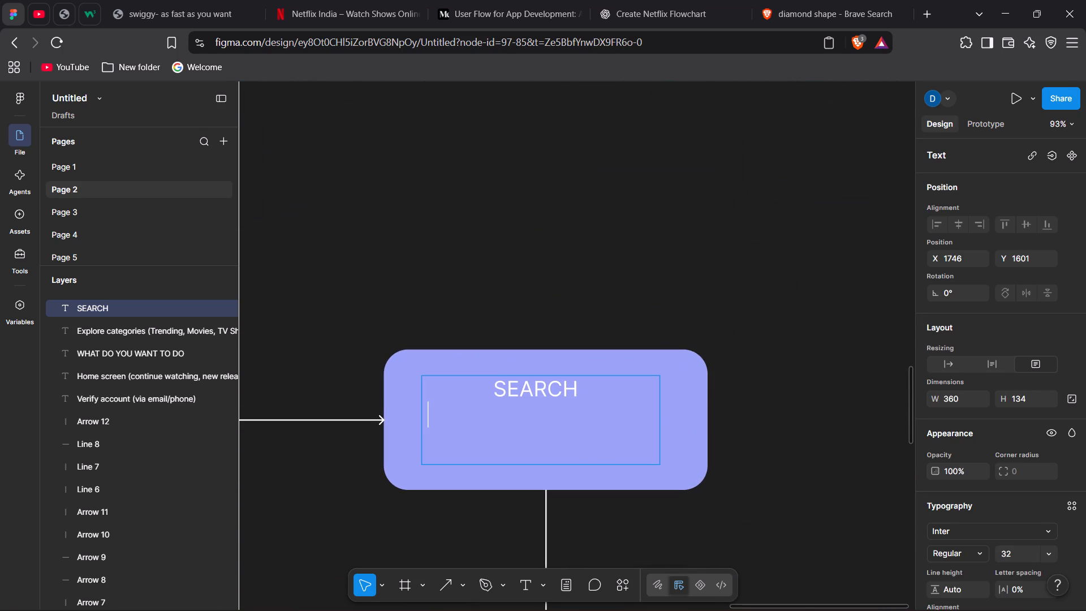
{"action": "key", "text": "space"}
{"action": "key", "text": "space"}
{"action": "key", "text": "shift+Return"}
{"action": "key", "text": "shift+parenleft"}
{"action": "key", "text": "BackSpace"}
{"action": "key", "text": "BackSpace"}
{"action": "key", "text": "shift+parenleft"}
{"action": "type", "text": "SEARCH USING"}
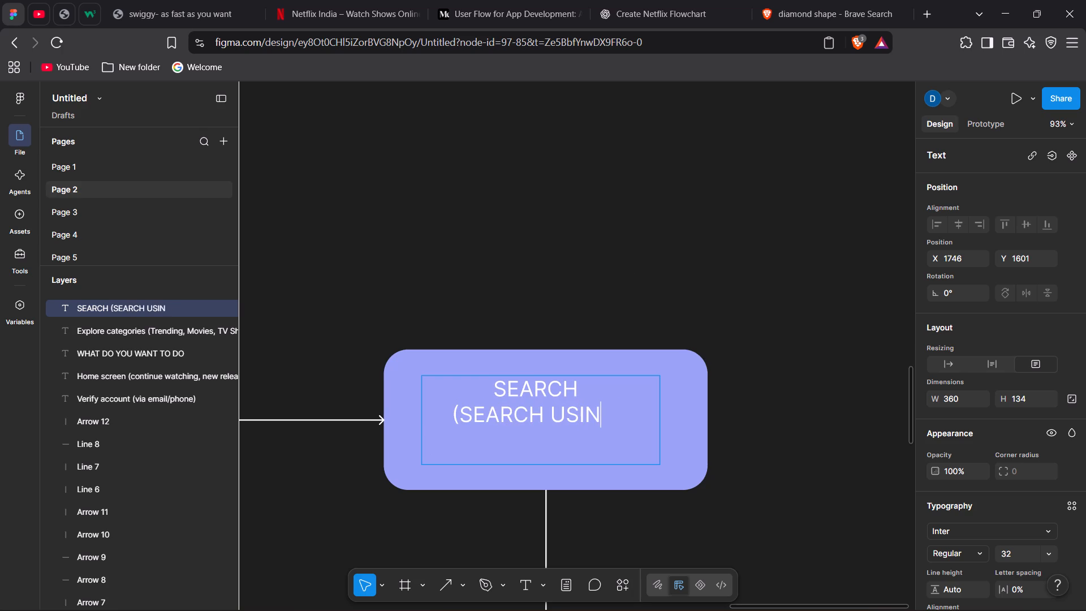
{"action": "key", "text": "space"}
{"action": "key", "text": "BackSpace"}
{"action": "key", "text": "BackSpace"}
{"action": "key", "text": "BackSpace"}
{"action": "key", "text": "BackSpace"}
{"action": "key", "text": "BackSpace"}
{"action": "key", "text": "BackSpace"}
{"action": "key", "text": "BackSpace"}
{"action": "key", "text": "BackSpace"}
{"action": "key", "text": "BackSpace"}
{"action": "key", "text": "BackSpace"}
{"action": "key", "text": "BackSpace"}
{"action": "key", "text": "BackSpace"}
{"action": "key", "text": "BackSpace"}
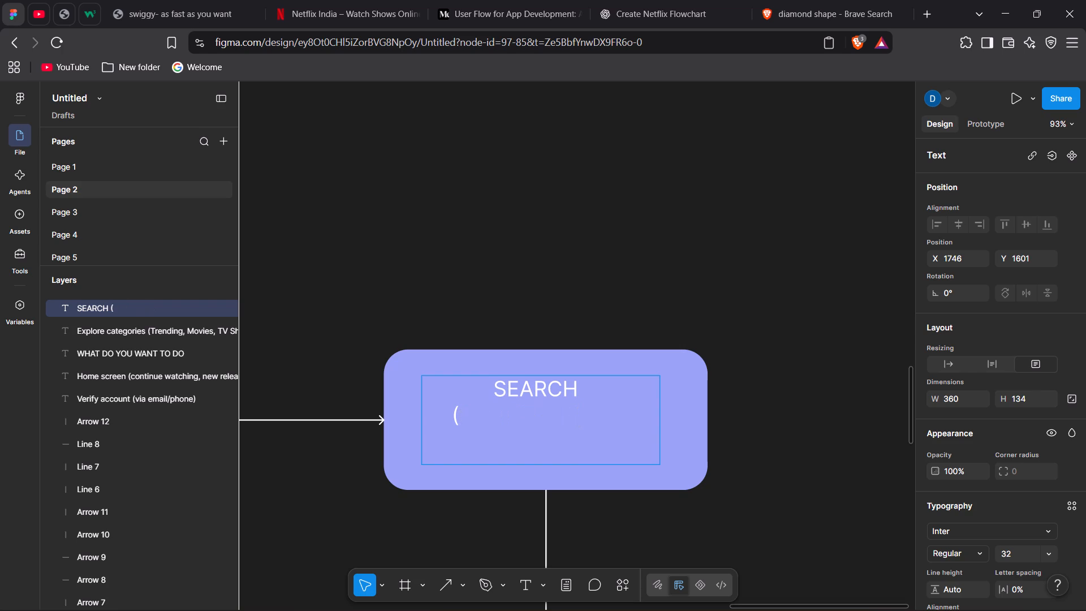
Complete the second line under SEARCH so it reads "(using search bar)", with no space before the closing parenthesis.
{"action": "type", "text": "using"}
{"action": "key", "text": "space"}
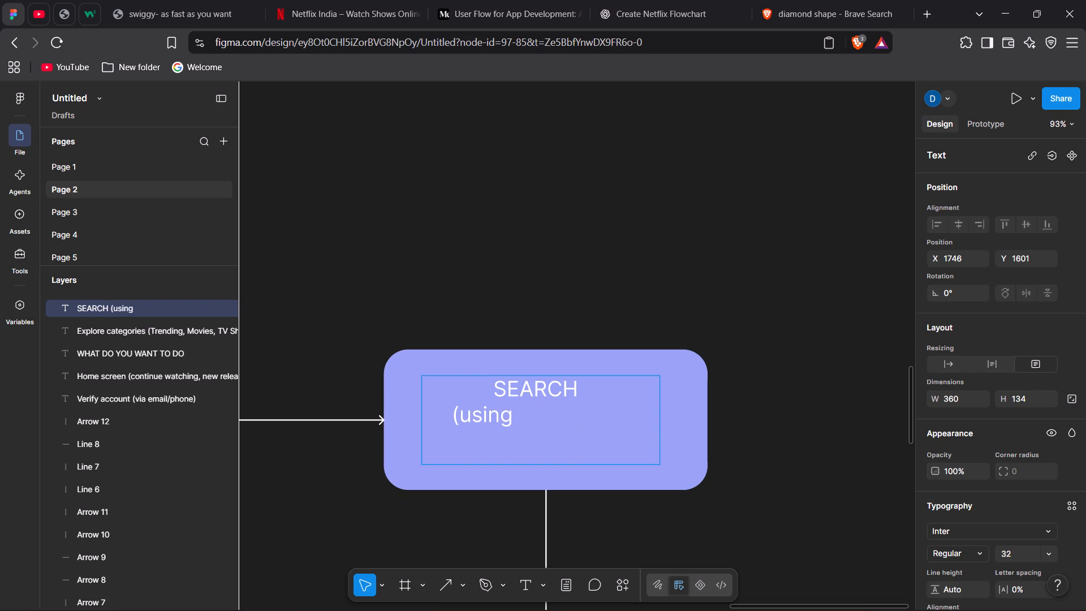
{"action": "type", "text": "search bar"}
{"action": "key", "text": "space"}
{"action": "key", "text": "shift+parenright"}
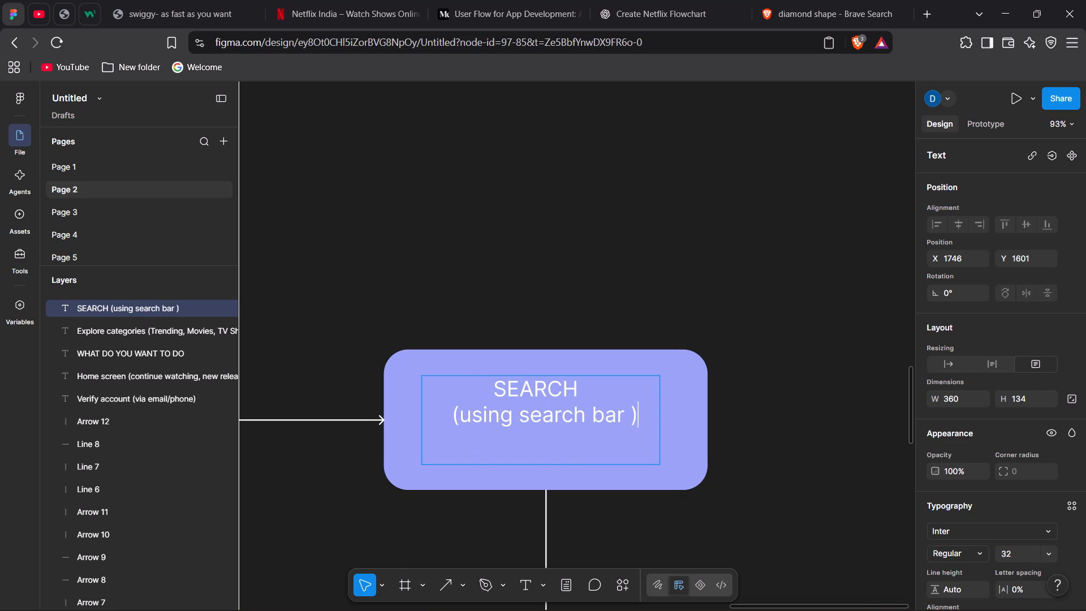
{"action": "left_click", "coordinate": [630, 418]}
{"action": "key", "text": "BackSpace"}
Select both lines of the SEARCH (using search bar) text and set their fill colour to 1E1E1E.
{"action": "left_click_drag", "start_coordinate": [630, 415], "coordinate": [493, 383]}
{"action": "scroll", "coordinate": [1027, 501], "scroll_direction": "down", "scroll_amount": 2}
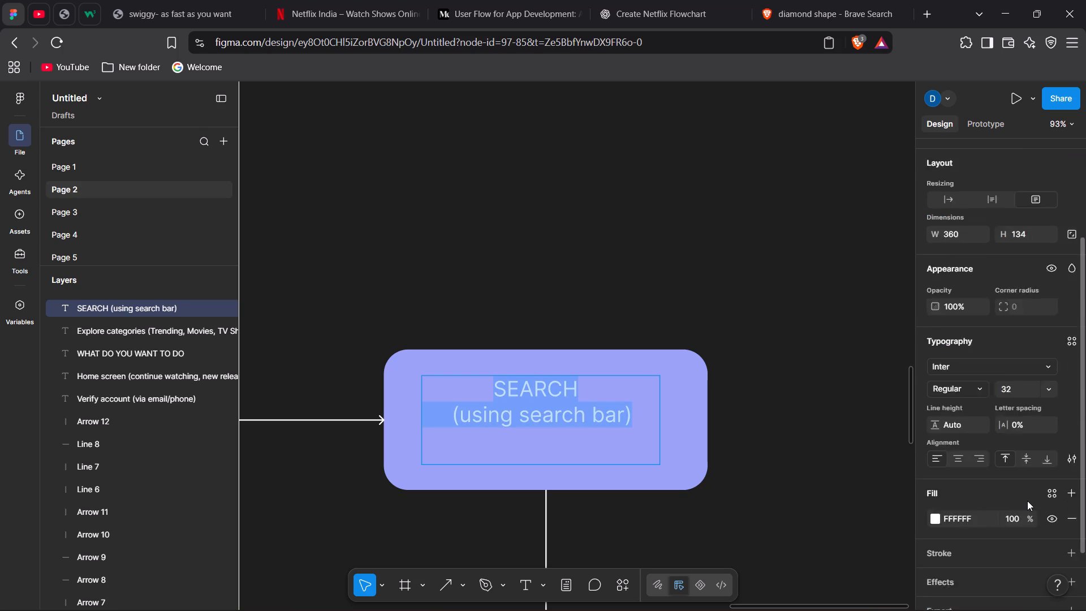
{"action": "scroll", "coordinate": [1027, 501], "scroll_direction": "down", "scroll_amount": 1}
{"action": "left_click", "coordinate": [993, 466]}
{"action": "key", "text": "BackSpace"}
{"action": "key", "text": "BackSpace"}
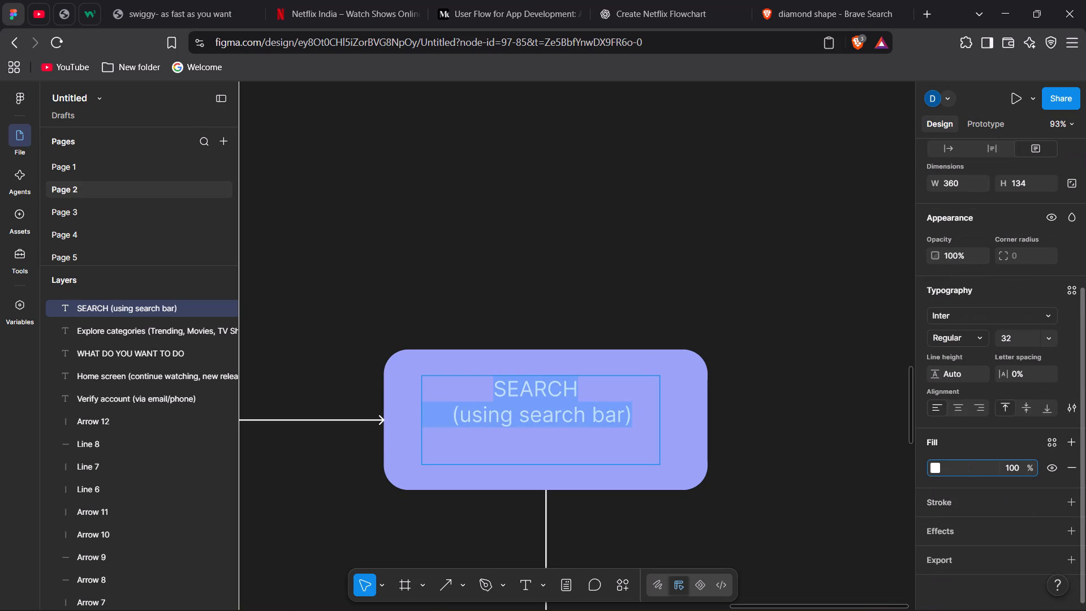
{"action": "type", "text": "1e1e1e"}
{"action": "key", "text": "BackSpace"}
{"action": "key", "text": "BackSpace"}
{"action": "key", "text": "BackSpace"}
{"action": "key", "text": "BackSpace"}
{"action": "key", "text": "BackSpace"}
{"action": "key", "text": "BackSpace"}
{"action": "type", "text": "1E1E1E"}
{"action": "key", "text": "Return"}
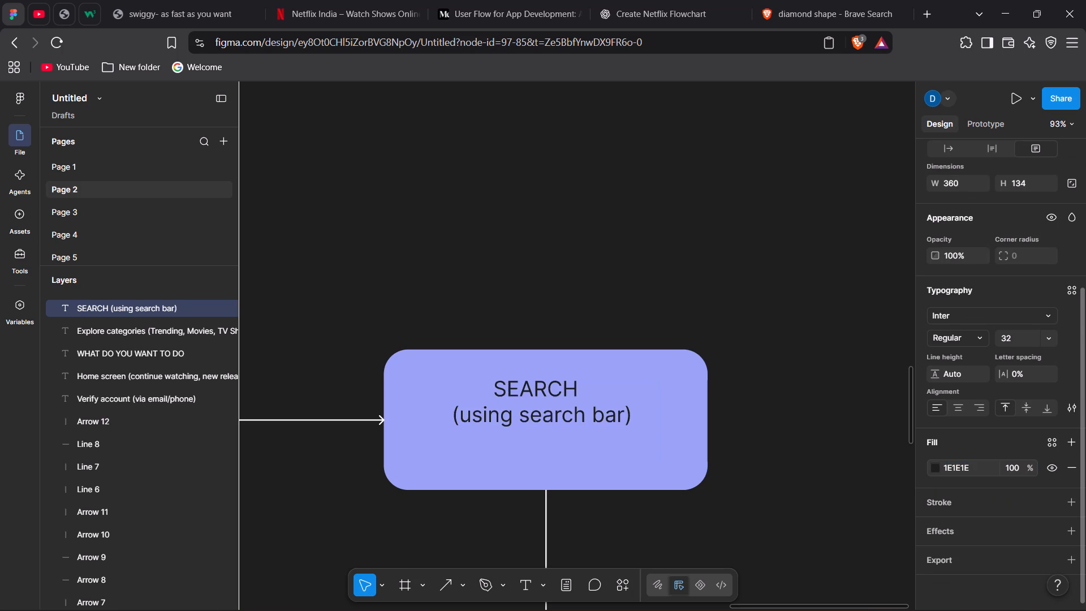
{"action": "left_click", "coordinate": [825, 457]}
Shorten the SEARCH text box to about 360 × 96 and move it to about X 1770, Y 1620, nearer its rectangle's centre.
{"action": "left_click_drag", "start_coordinate": [635, 463], "coordinate": [632, 439]}
{"action": "left_click", "coordinate": [747, 430]}
{"action": "double_click", "coordinate": [614, 401]}
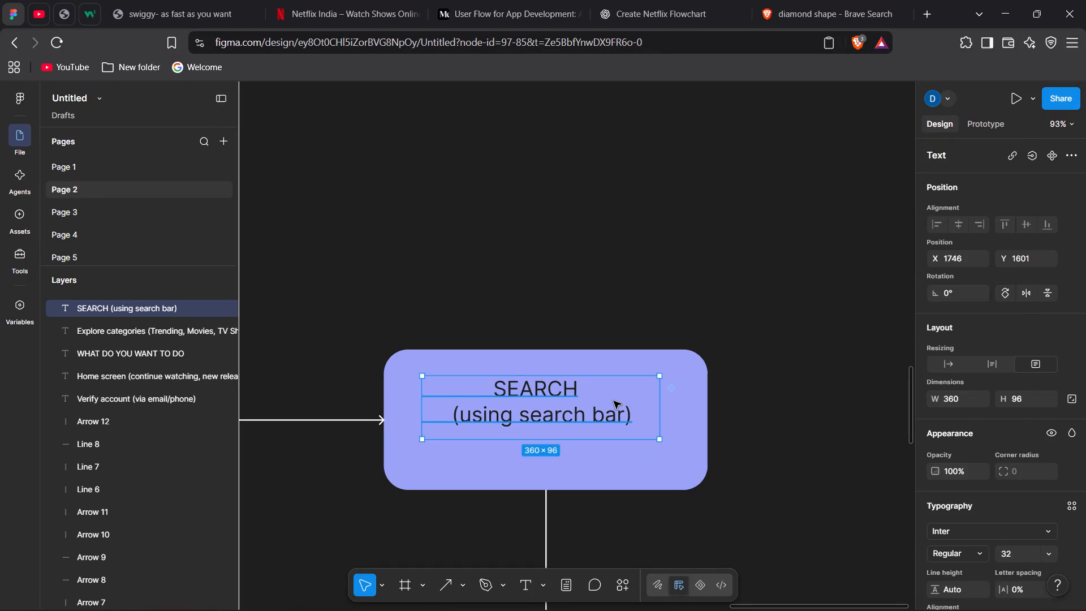
{"action": "left_click", "coordinate": [790, 402]}
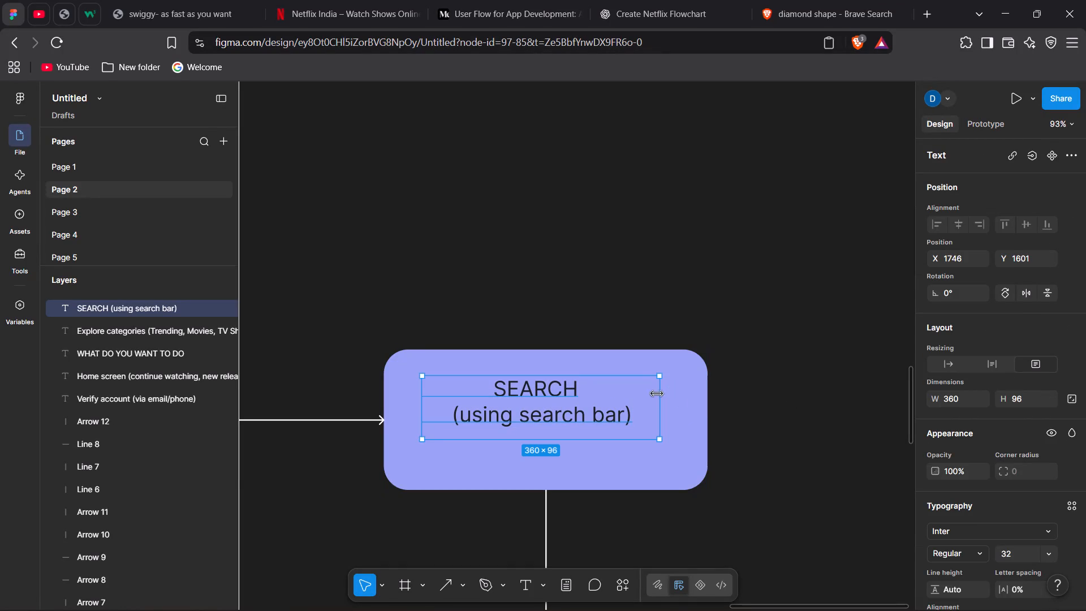
{"action": "left_click_drag", "start_coordinate": [627, 392], "coordinate": [642, 402]}
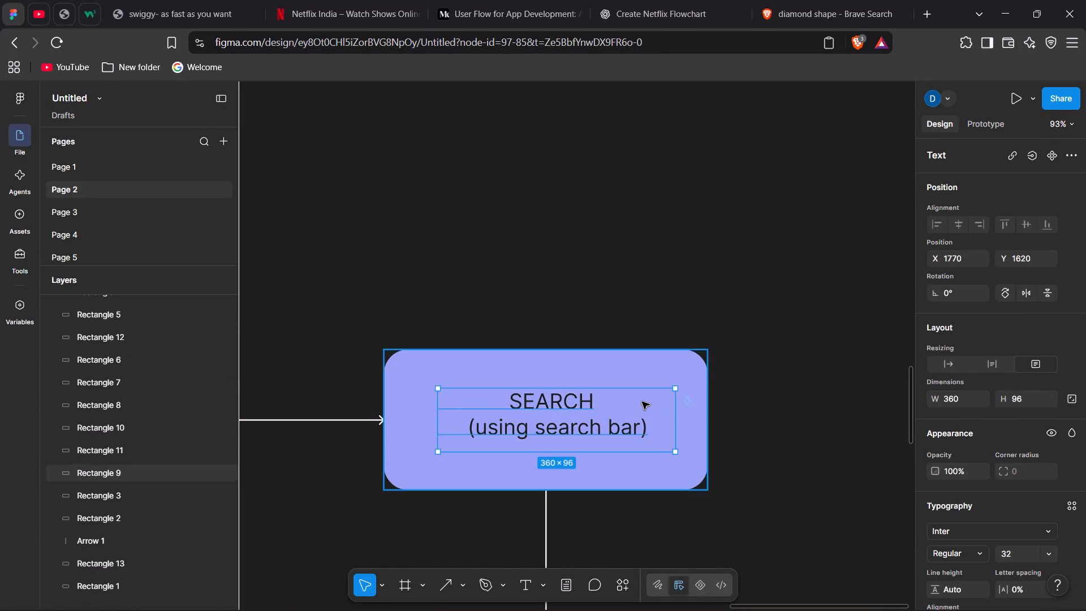
{"action": "left_click", "coordinate": [820, 402]}
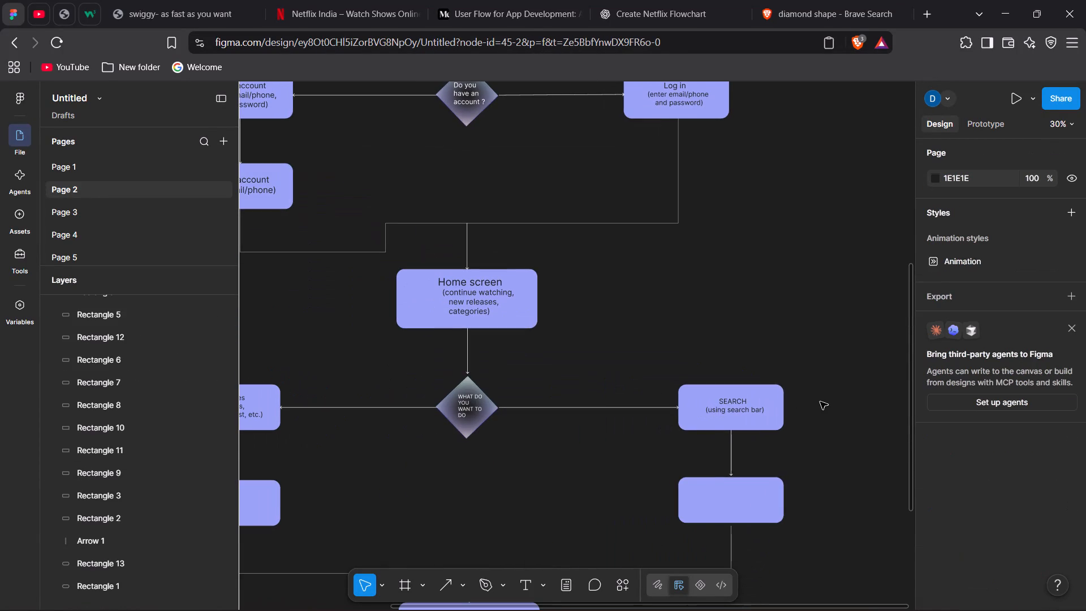
Check the reference flowchart and add a text box about 281 × 113 in the empty rectangle below Explore categories.
{"action": "scroll", "coordinate": [579, 432], "scroll_direction": "right", "scroll_amount": 1}
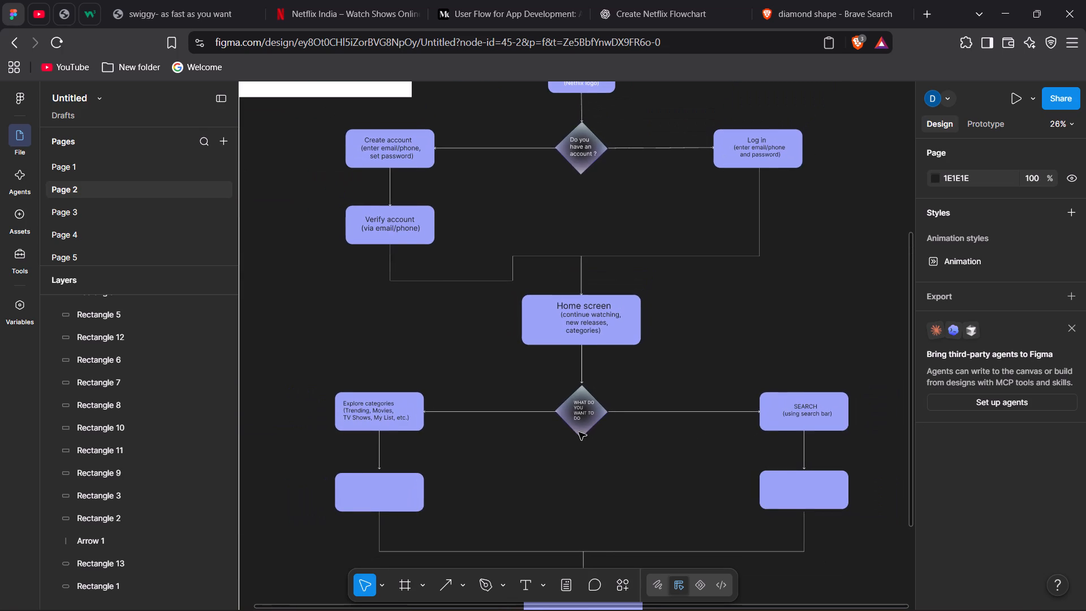
{"action": "scroll", "coordinate": [579, 432], "scroll_direction": "right", "scroll_amount": 1}
{"action": "scroll", "coordinate": [579, 432], "scroll_direction": "up", "scroll_amount": 4}
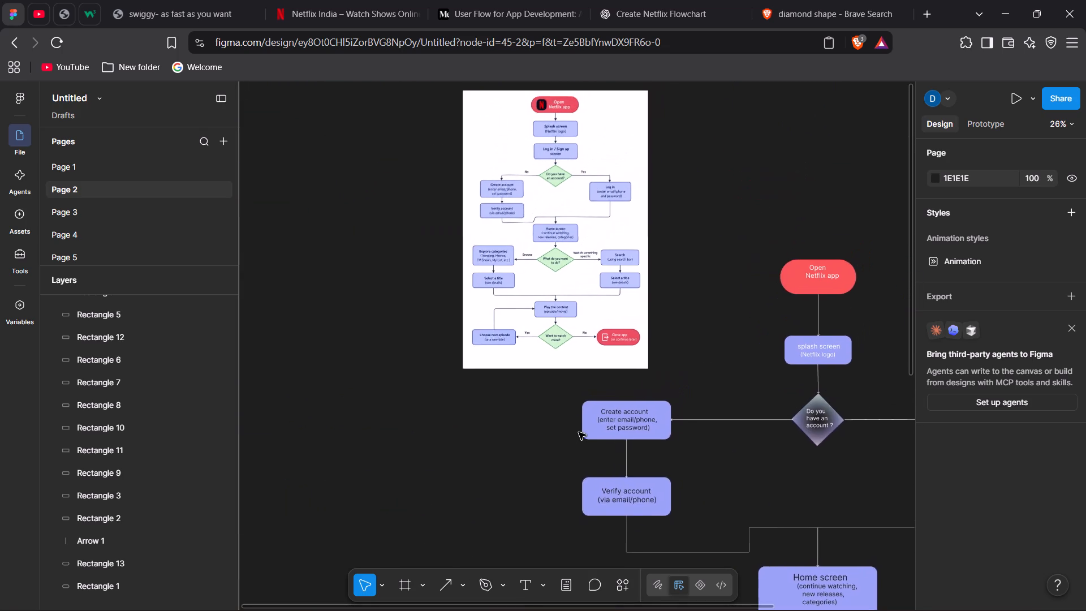
{"action": "scroll", "coordinate": [579, 432], "scroll_direction": "up", "scroll_amount": 1}
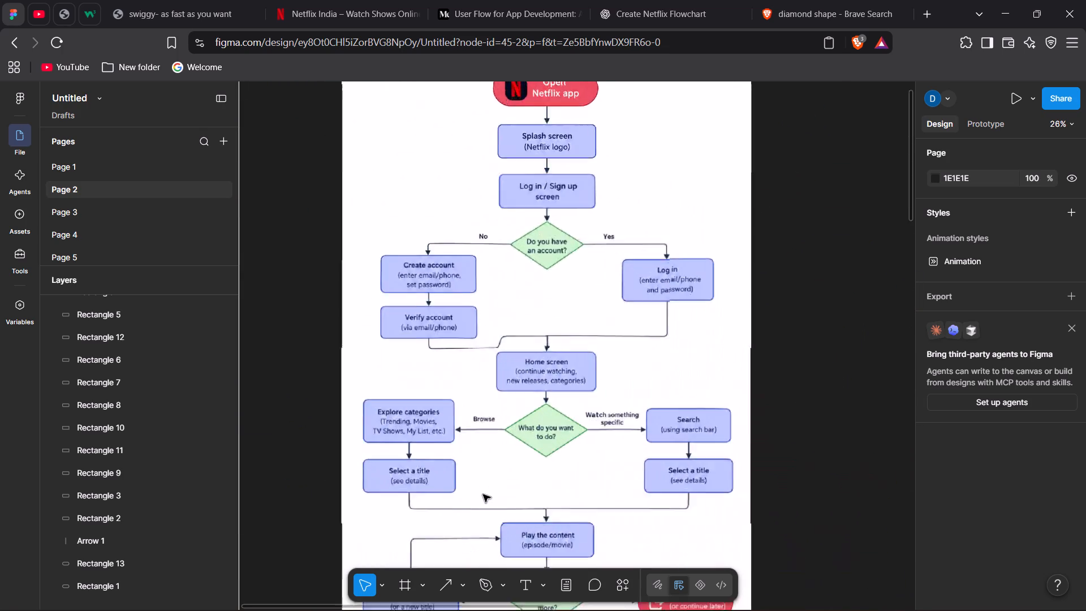
{"action": "scroll", "coordinate": [483, 494], "scroll_direction": "down", "scroll_amount": 2}
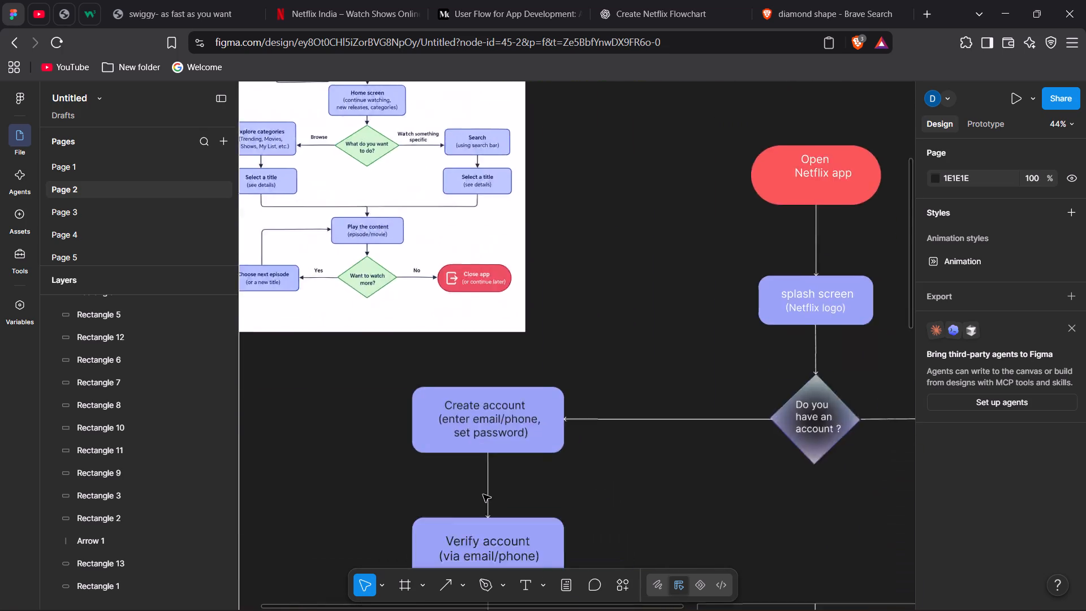
{"action": "scroll", "coordinate": [483, 494], "scroll_direction": "down", "scroll_amount": 5}
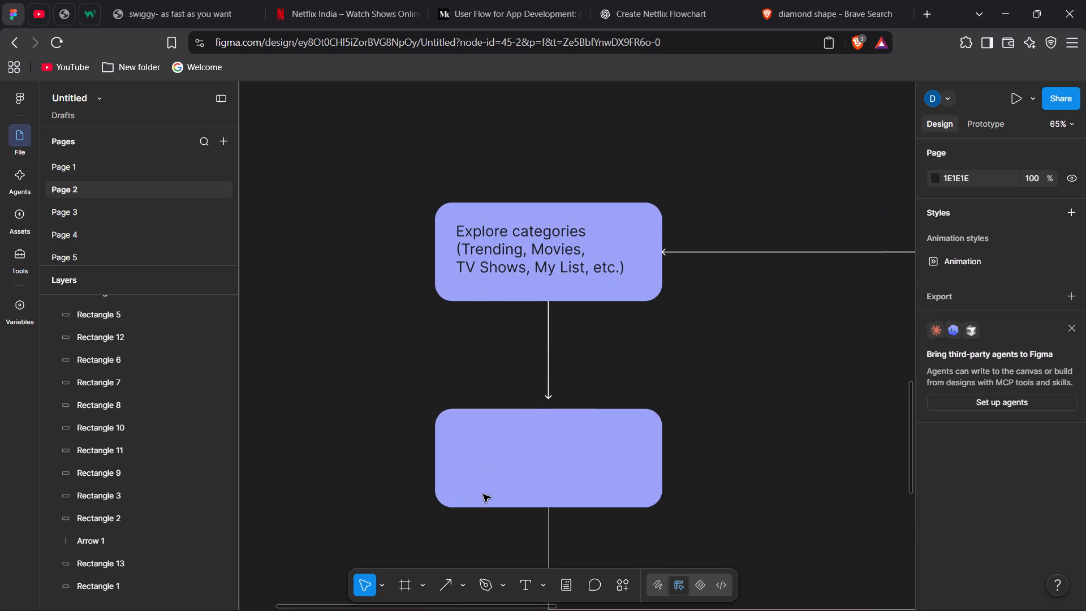
{"action": "left_click", "coordinate": [525, 588]}
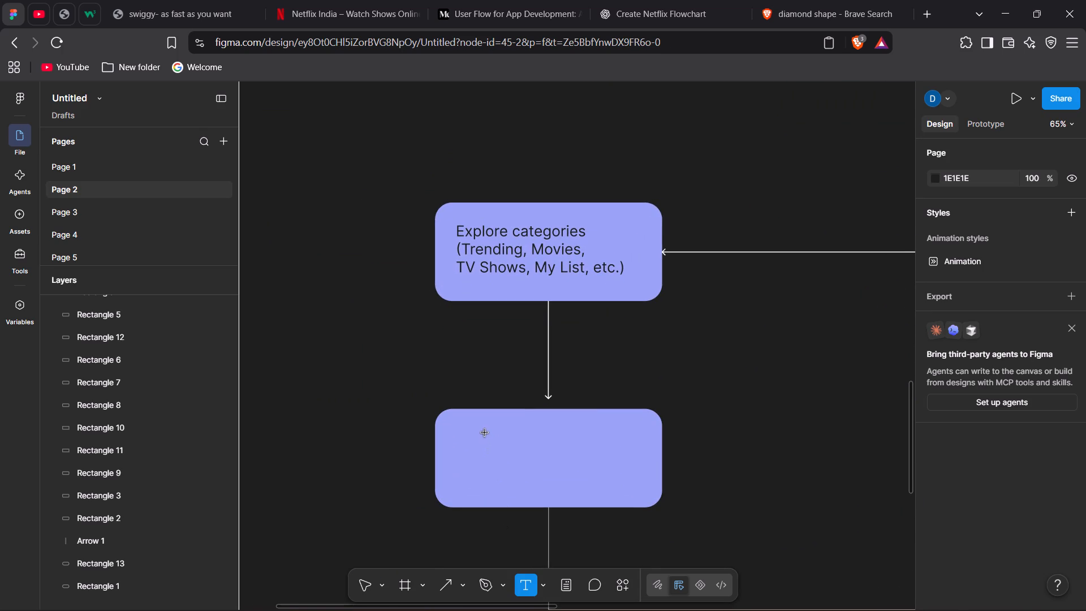
{"action": "left_click_drag", "start_coordinate": [485, 433], "coordinate": [615, 485]}
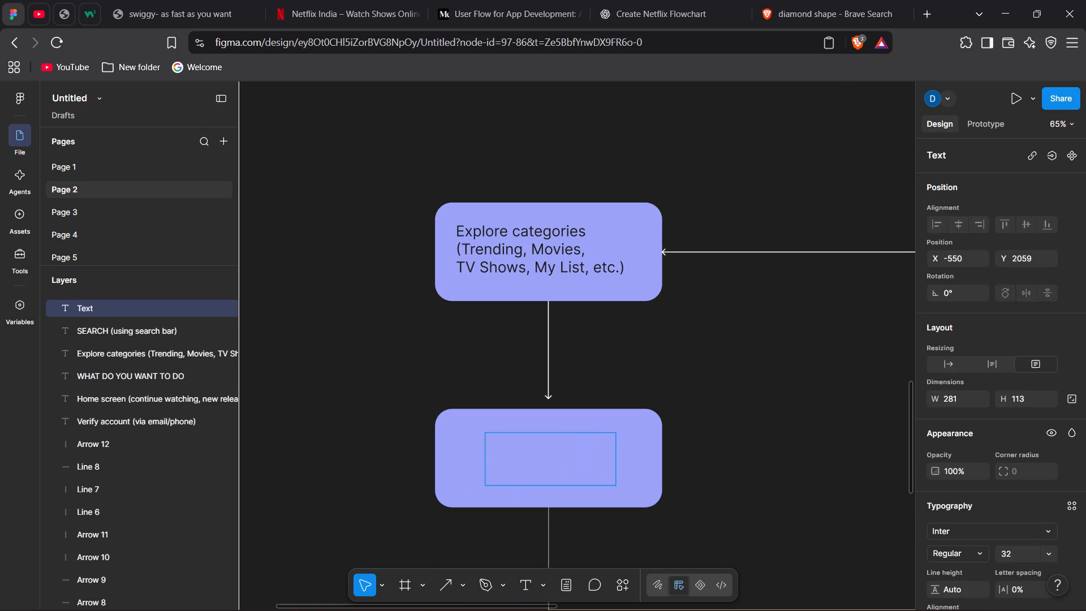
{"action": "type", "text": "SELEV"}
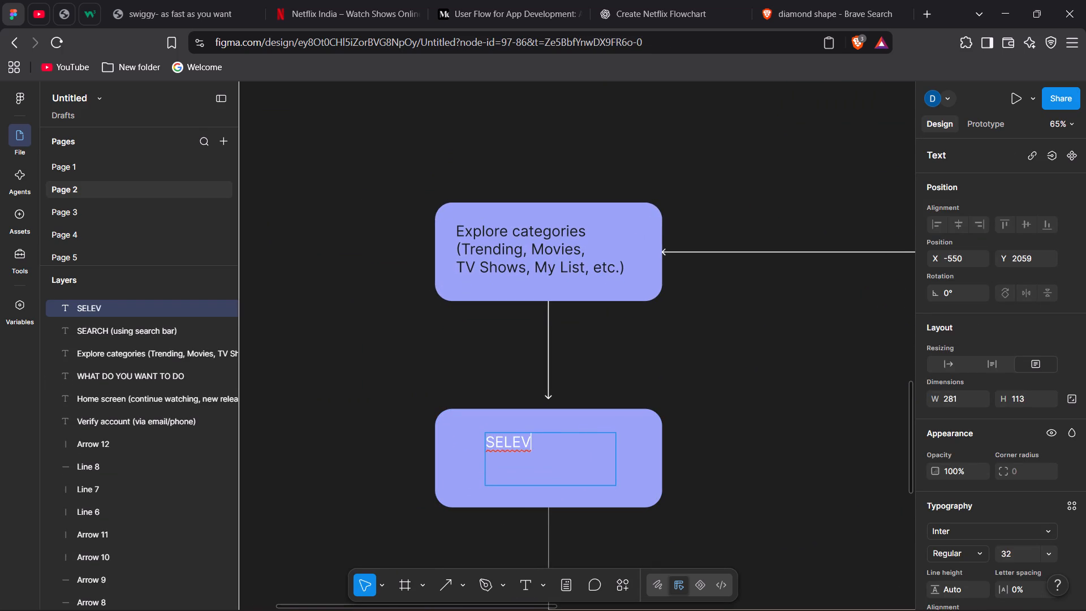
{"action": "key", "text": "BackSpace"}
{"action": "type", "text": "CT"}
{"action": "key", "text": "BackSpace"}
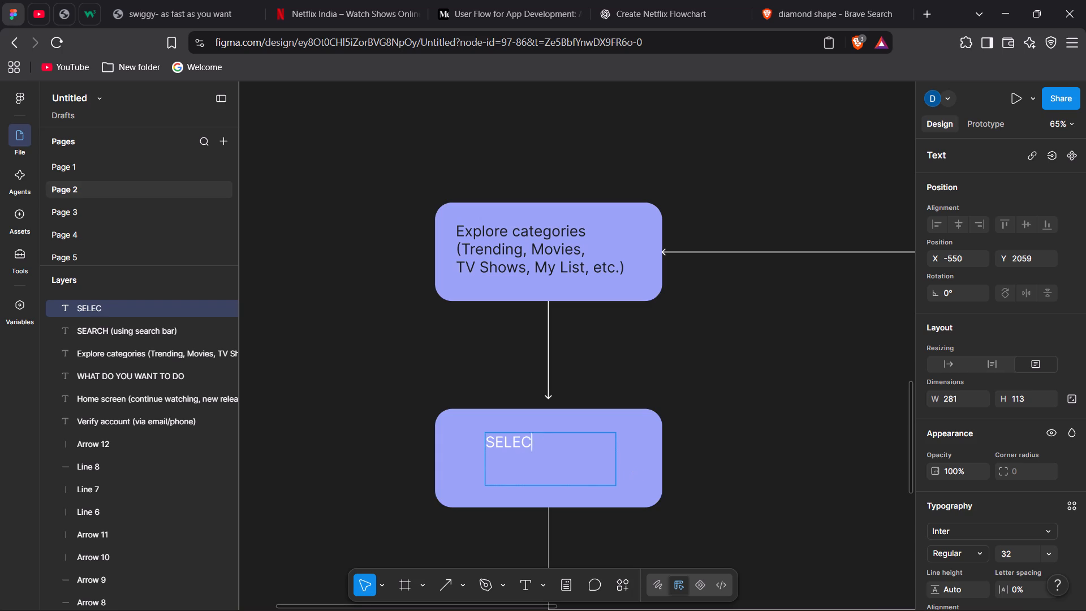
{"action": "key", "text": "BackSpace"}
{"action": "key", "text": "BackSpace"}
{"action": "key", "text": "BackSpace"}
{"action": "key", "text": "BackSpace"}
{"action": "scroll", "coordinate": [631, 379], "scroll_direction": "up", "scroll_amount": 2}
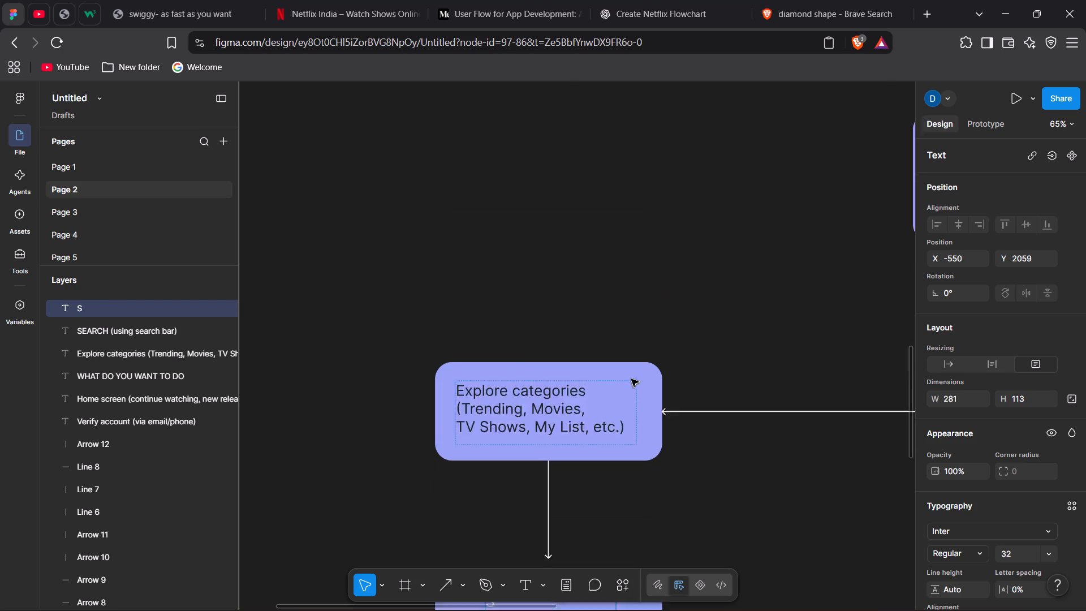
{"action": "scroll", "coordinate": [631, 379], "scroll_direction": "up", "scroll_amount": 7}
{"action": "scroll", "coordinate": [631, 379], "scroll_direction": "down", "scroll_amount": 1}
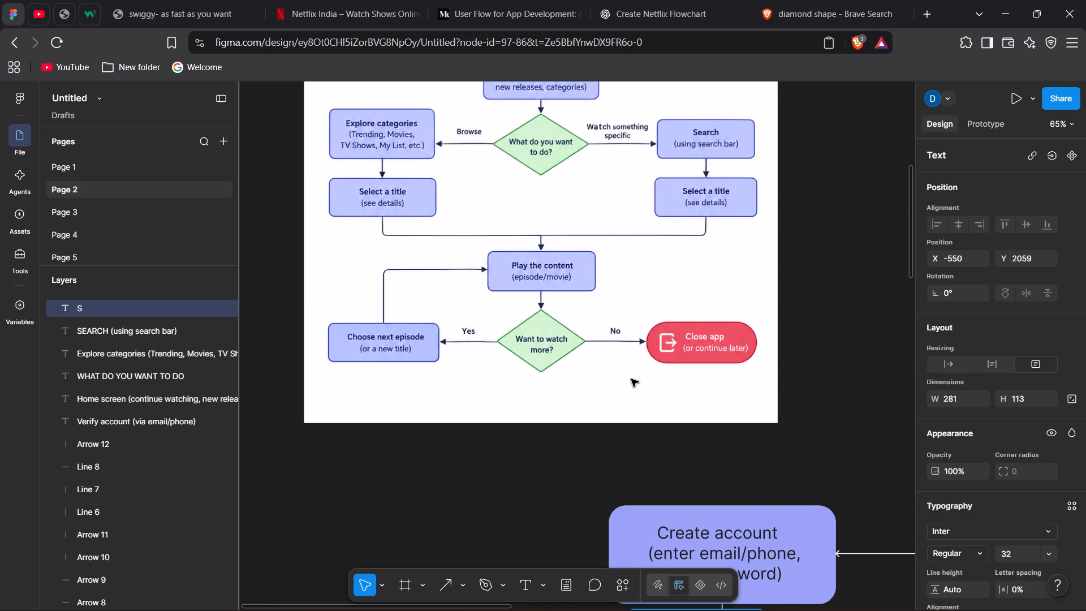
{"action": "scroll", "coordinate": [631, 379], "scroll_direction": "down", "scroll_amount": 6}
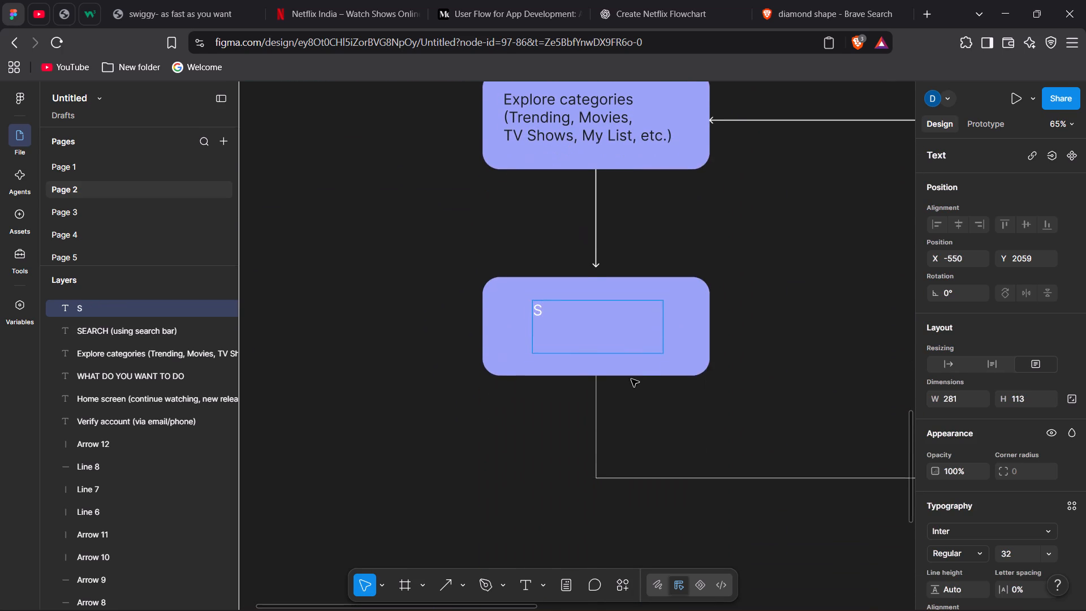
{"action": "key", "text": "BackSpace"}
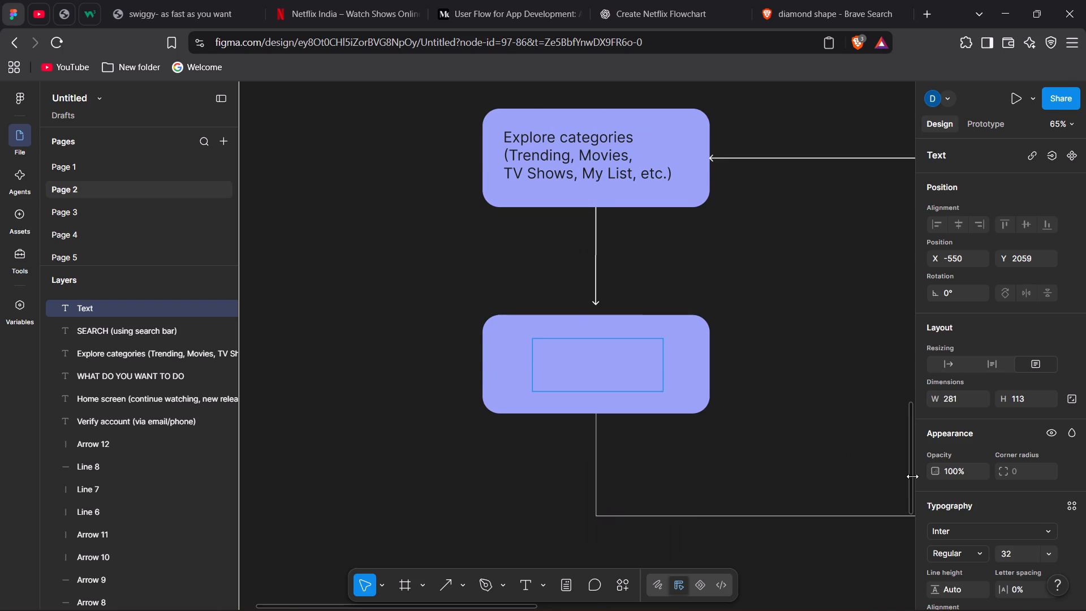
Set the fill colour of the empty text box below Explore categories to 1E1E1E.
{"action": "scroll", "coordinate": [912, 476], "scroll_direction": "down", "scroll_amount": 2}
{"action": "scroll", "coordinate": [721, 322], "scroll_direction": "up", "scroll_amount": 4}
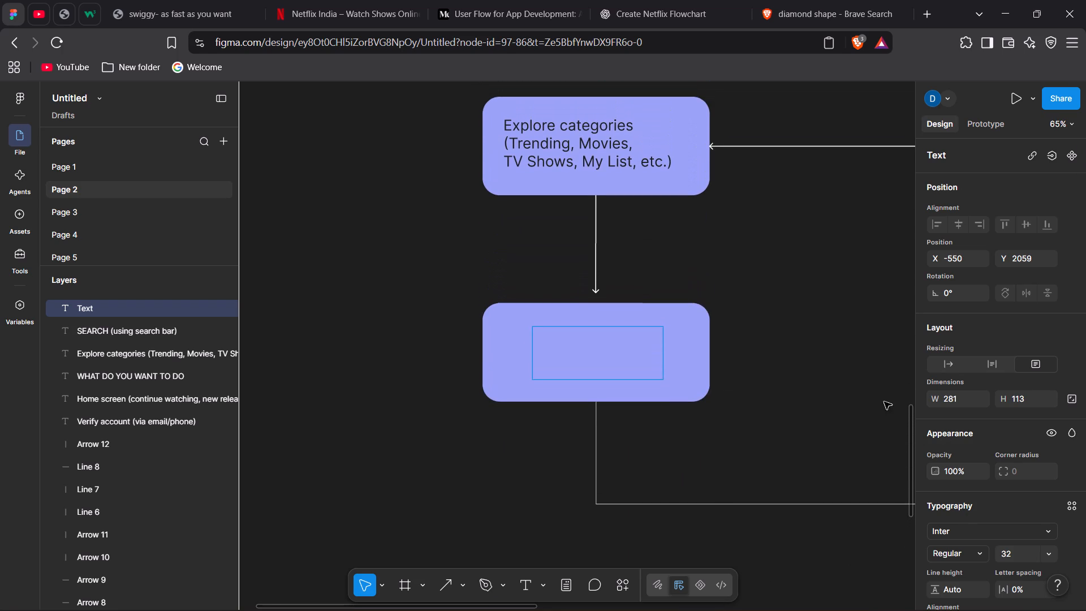
{"action": "scroll", "coordinate": [973, 448], "scroll_direction": "down", "scroll_amount": 3}
{"action": "left_click", "coordinate": [985, 466]}
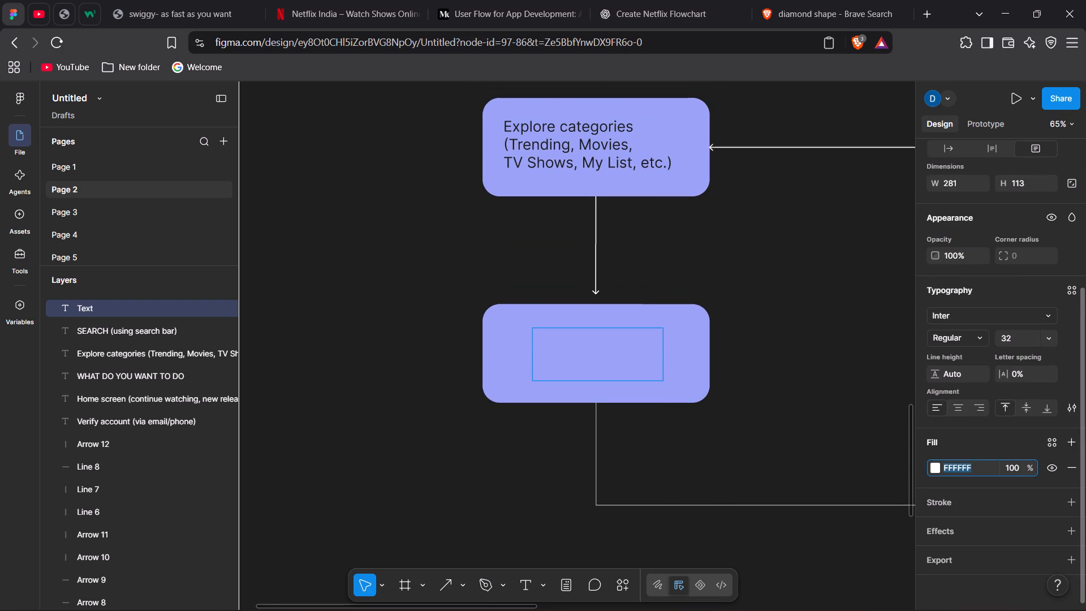
{"action": "key", "text": "BackSpace"}
{"action": "key", "text": "1"}
{"action": "type", "text": "E1E1E"}
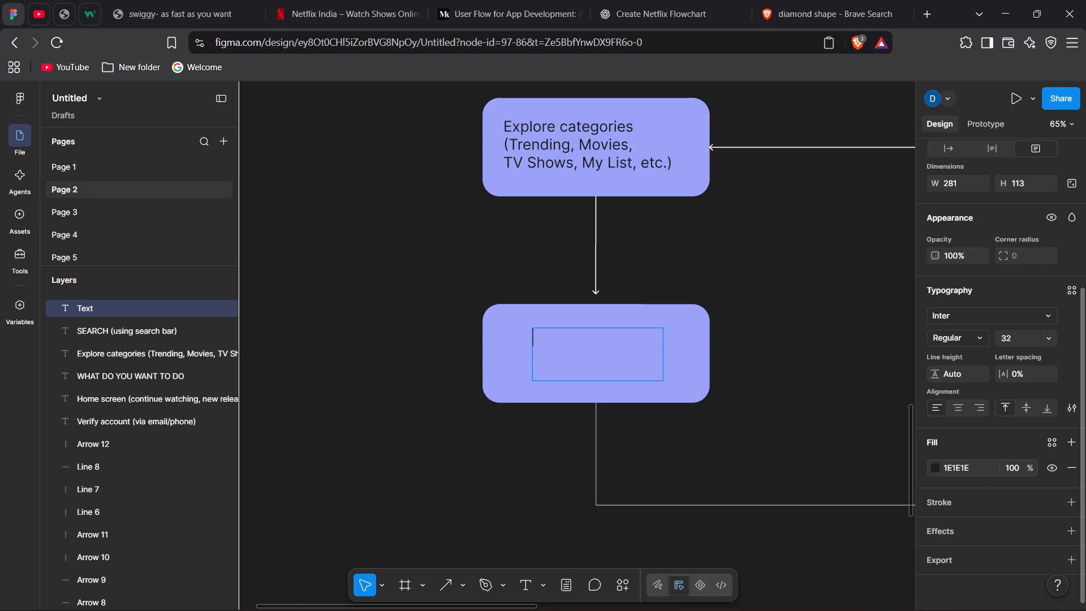
Enter "select a title" in the text box below Explore categories, with "( see details )" on the line directly under it.
{"action": "type", "text": "select a title"}
{"action": "key", "text": "space"}
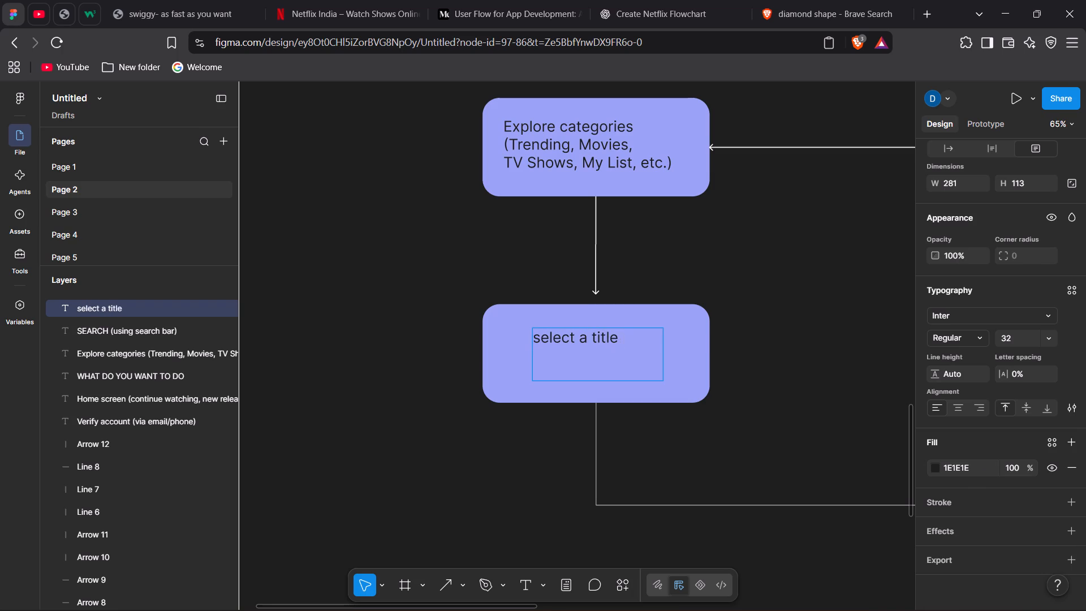
{"action": "scroll", "coordinate": [718, 360], "scroll_direction": "up", "scroll_amount": 8}
{"action": "scroll", "coordinate": [718, 360], "scroll_direction": "down", "scroll_amount": 8}
{"action": "key", "text": "Return"}
{"action": "key", "text": "Return"}
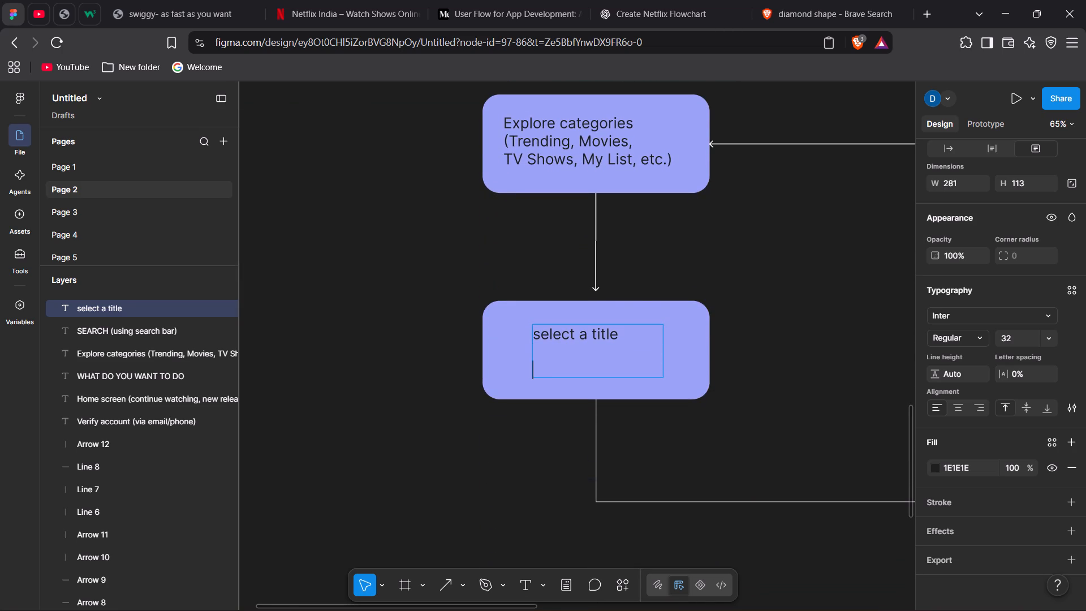
{"action": "key", "text": "9"}
{"action": "key", "text": "BackSpace"}
{"action": "key", "text": "shift+parenleft"}
{"action": "key", "text": "BackSpace"}
{"action": "key", "text": "BackSpace"}
{"action": "type", "text": "( see details"}
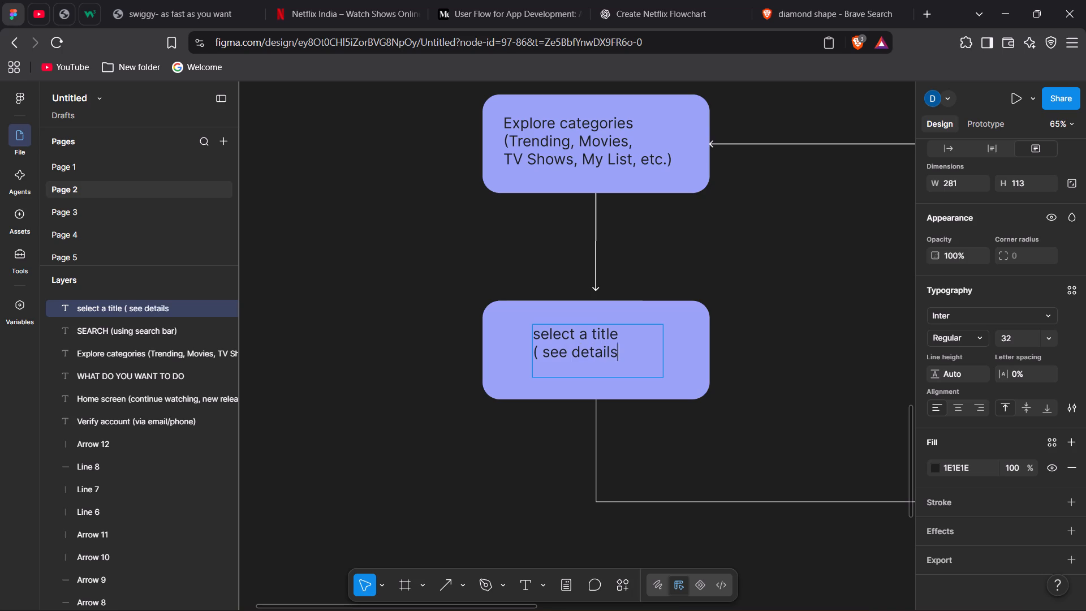
{"action": "key", "text": "space"}
{"action": "type", "text": ")"}
Set the font size of the "select a title" line below Explore categories to 40.
{"action": "left_click_drag", "start_coordinate": [632, 332], "coordinate": [531, 334]}
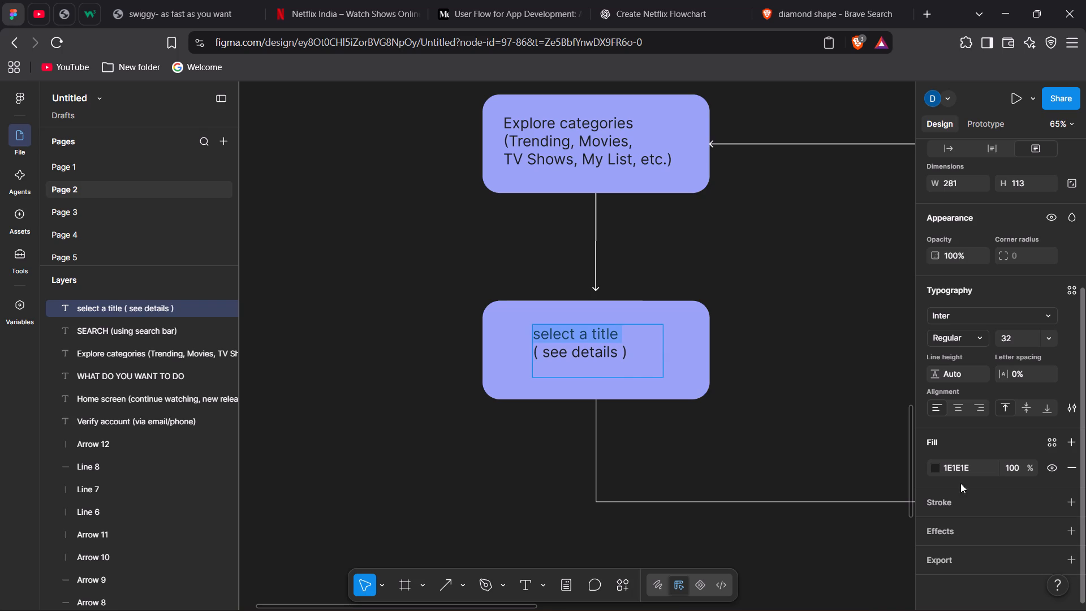
{"action": "left_click", "coordinate": [1045, 345]}
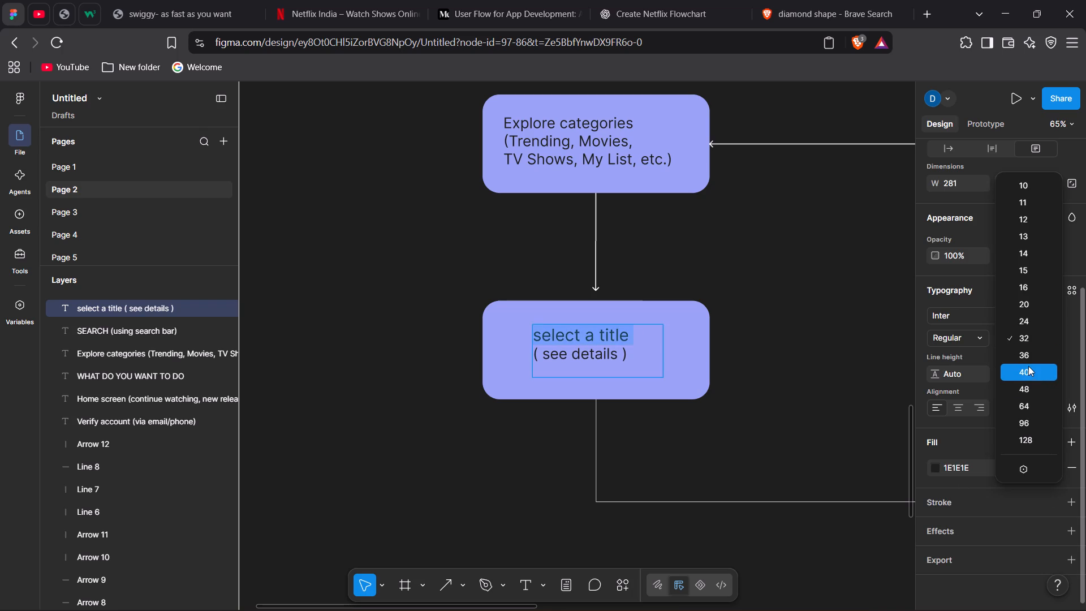
{"action": "left_click", "coordinate": [1028, 367]}
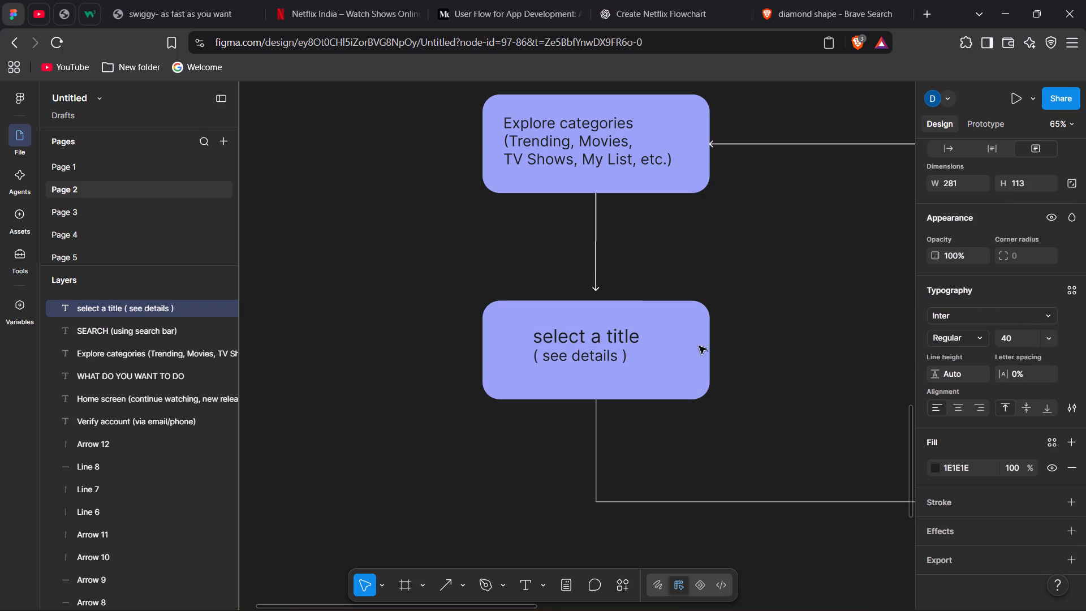
Set the font size of the "( see details )" line under "select a title" to 24.
{"action": "left_click_drag", "start_coordinate": [644, 336], "coordinate": [522, 336]}
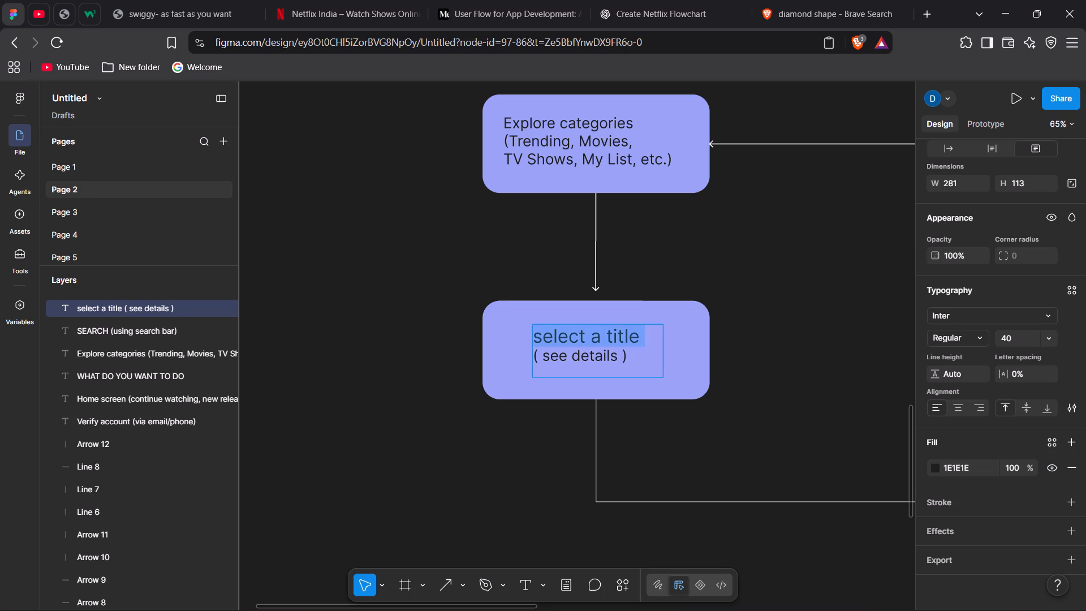
{"action": "left_click_drag", "start_coordinate": [522, 336], "coordinate": [529, 340]}
{"action": "left_click_drag", "start_coordinate": [630, 355], "coordinate": [529, 359]}
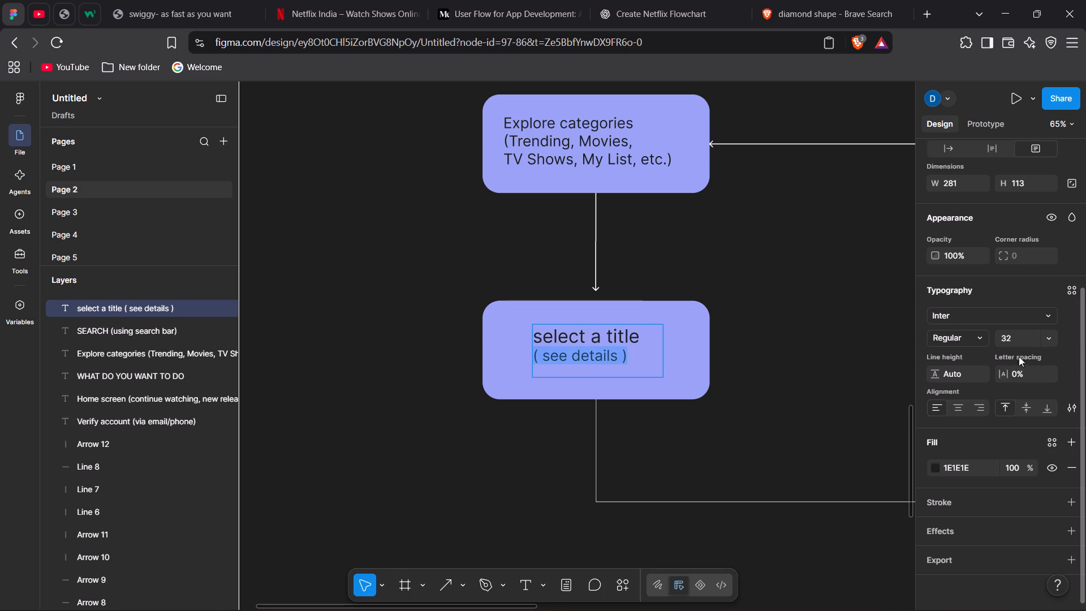
{"action": "left_click", "coordinate": [1047, 337]}
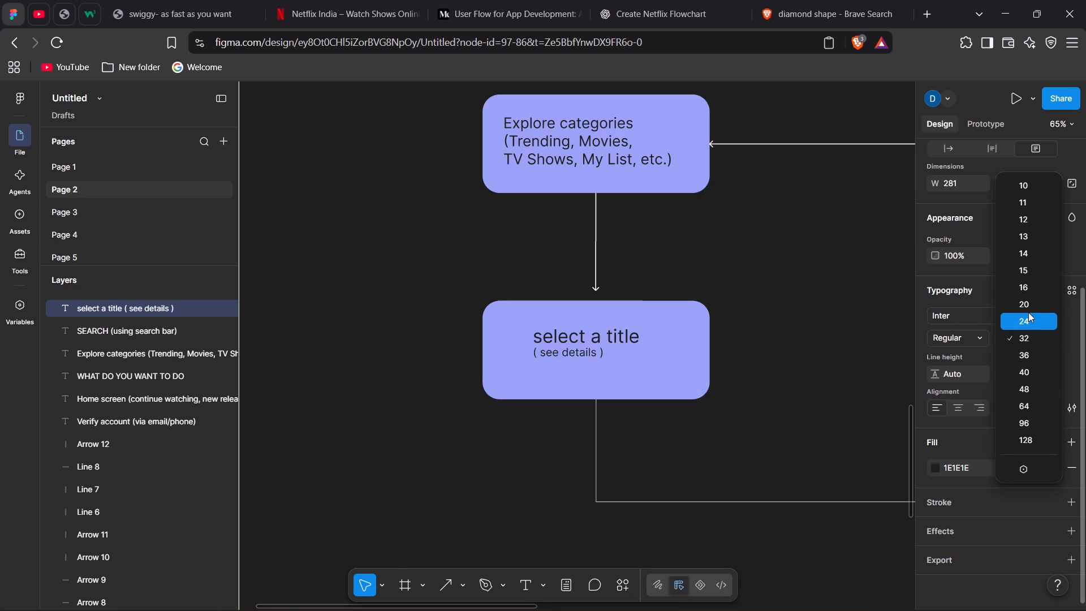
{"action": "left_click", "coordinate": [1028, 320]}
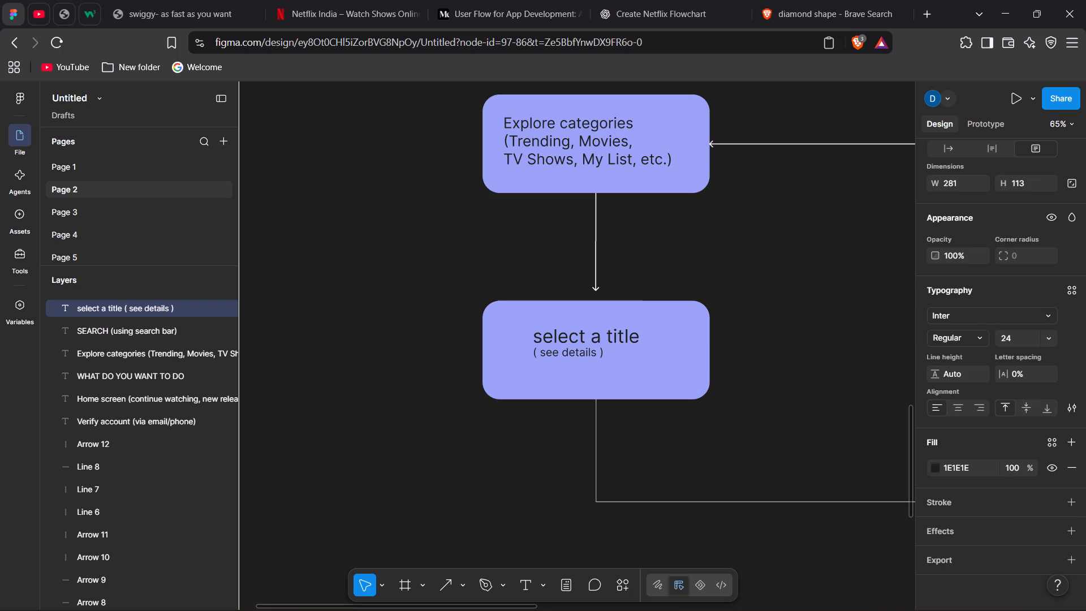
Indent the "( see details )" line by six spaces so it sits centred under "select a title".
{"action": "left_click", "coordinate": [531, 352]}
{"action": "left_click", "coordinate": [531, 352]}
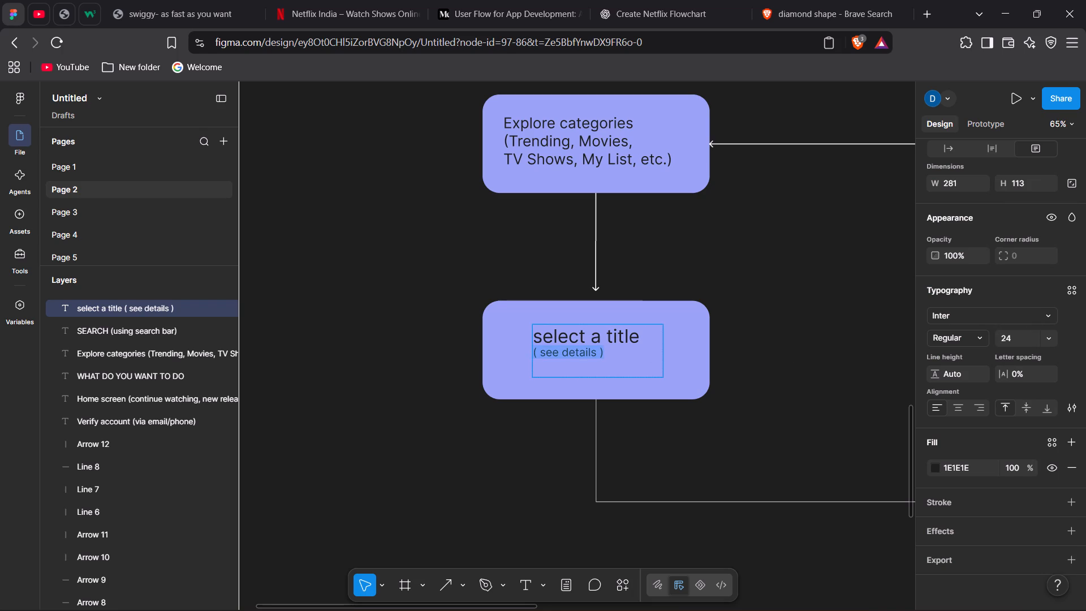
{"action": "left_click", "coordinate": [537, 354]}
{"action": "key", "text": "Left"}
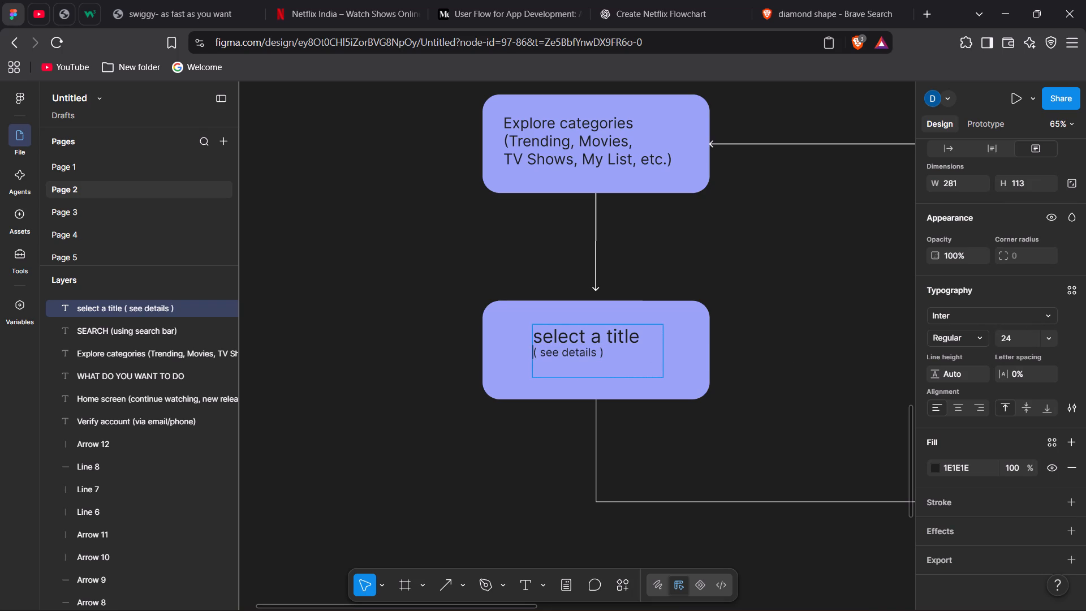
{"action": "key", "text": "space"}
{"action": "key", "text": "space"}
{"action": "key", "text": "space"}
{"action": "key", "text": "space"}
{"action": "key", "text": "space"}
{"action": "key", "text": "space"}
{"action": "left_click", "coordinate": [520, 412]}
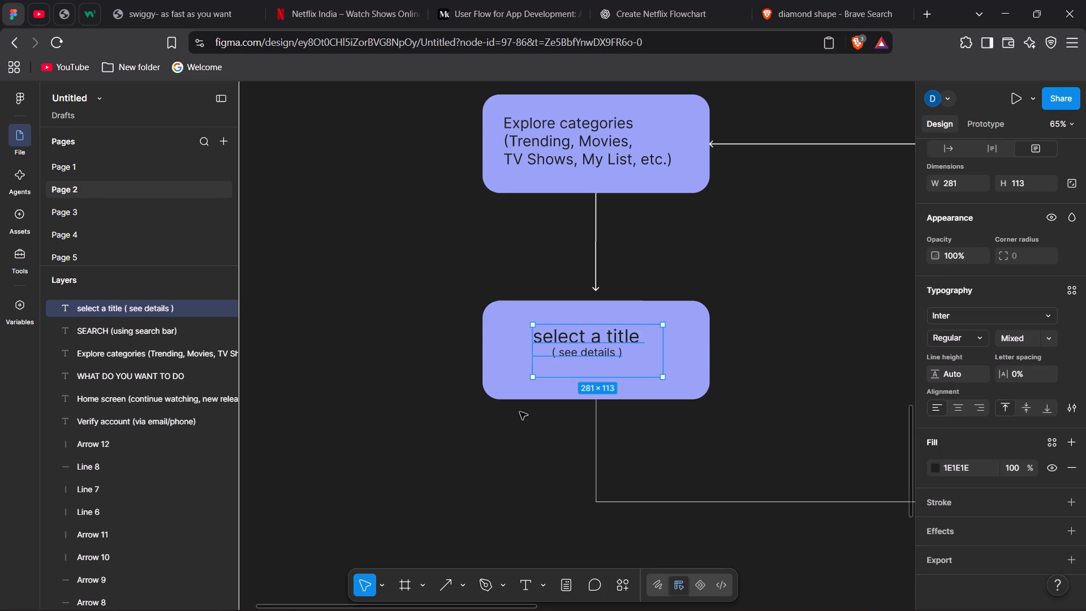
{"action": "left_click", "coordinate": [520, 412]}
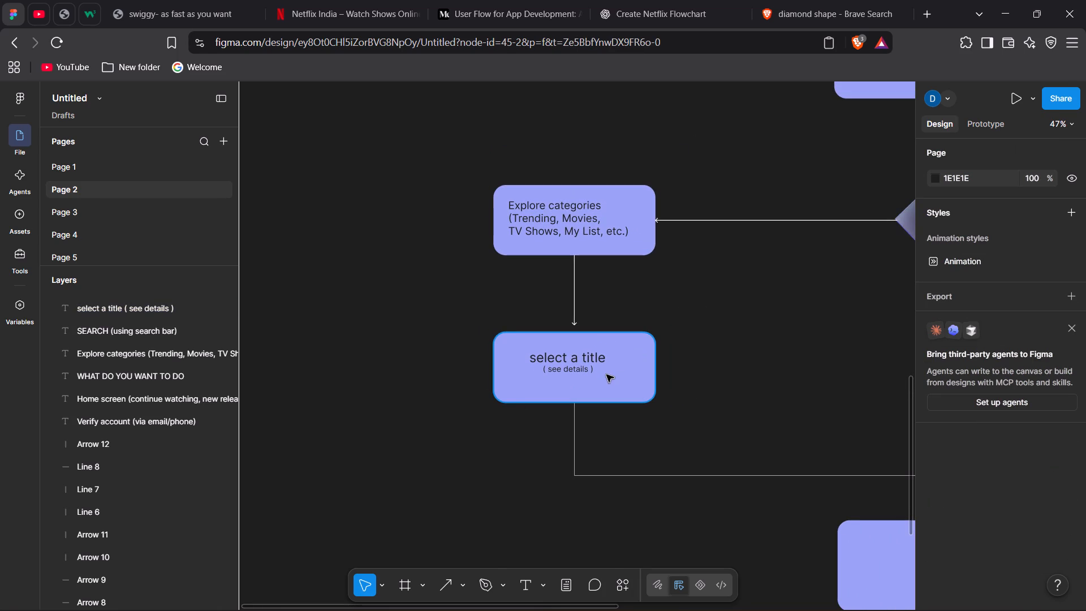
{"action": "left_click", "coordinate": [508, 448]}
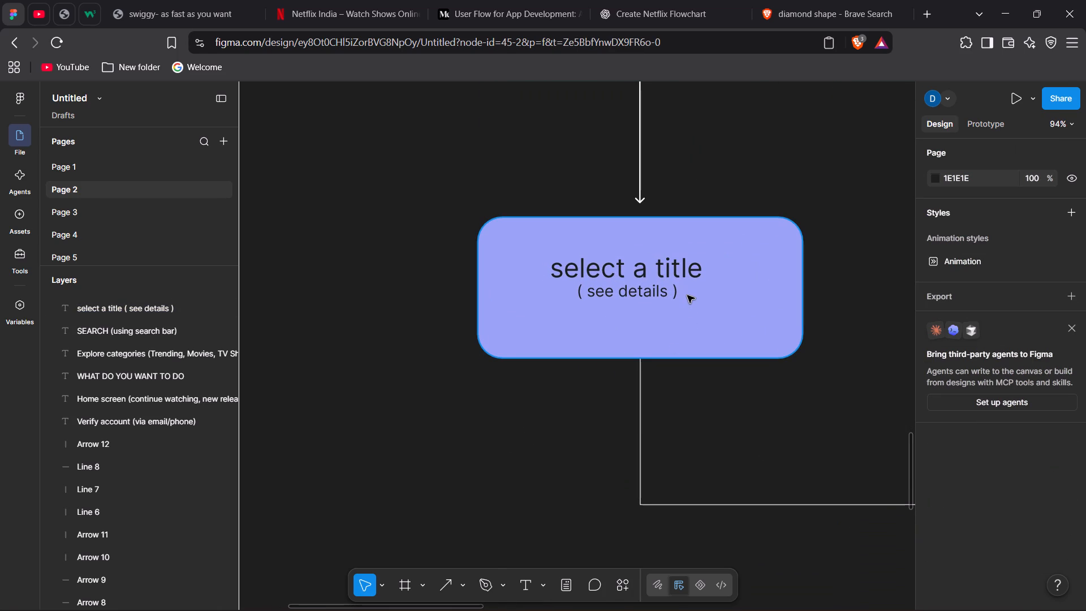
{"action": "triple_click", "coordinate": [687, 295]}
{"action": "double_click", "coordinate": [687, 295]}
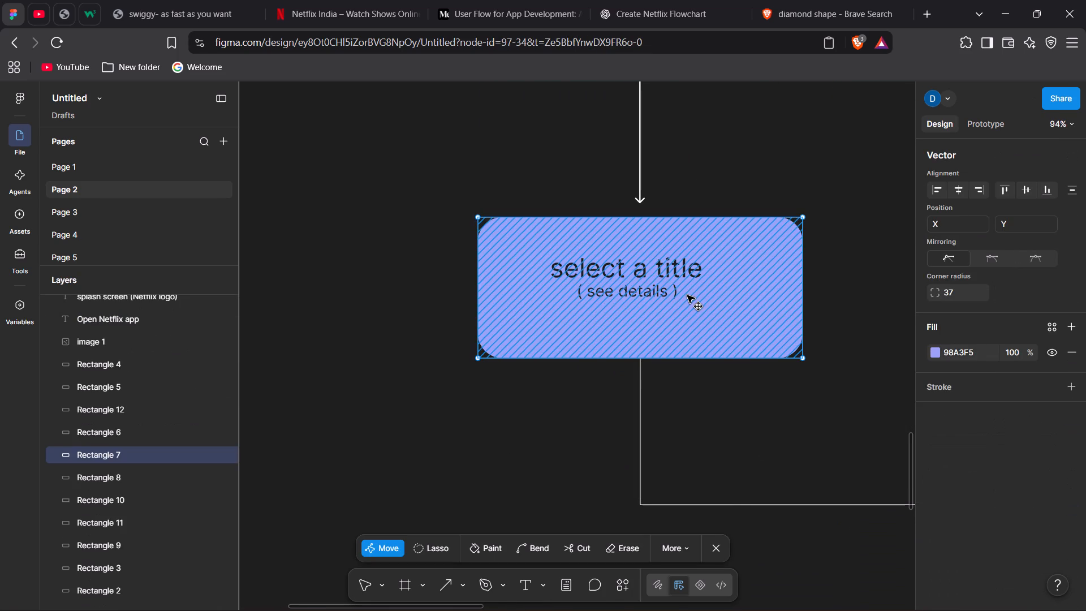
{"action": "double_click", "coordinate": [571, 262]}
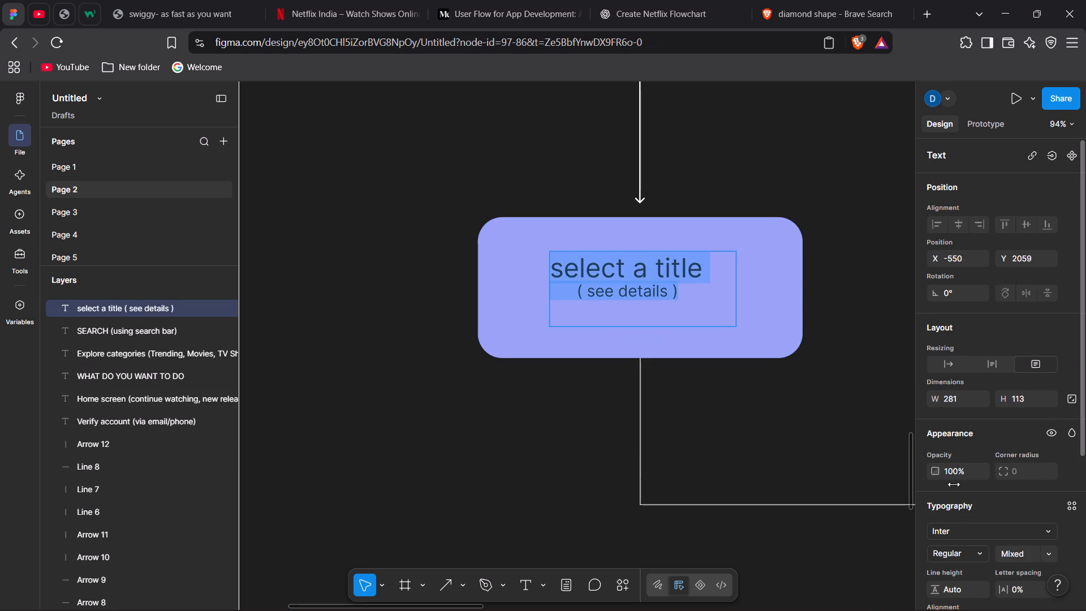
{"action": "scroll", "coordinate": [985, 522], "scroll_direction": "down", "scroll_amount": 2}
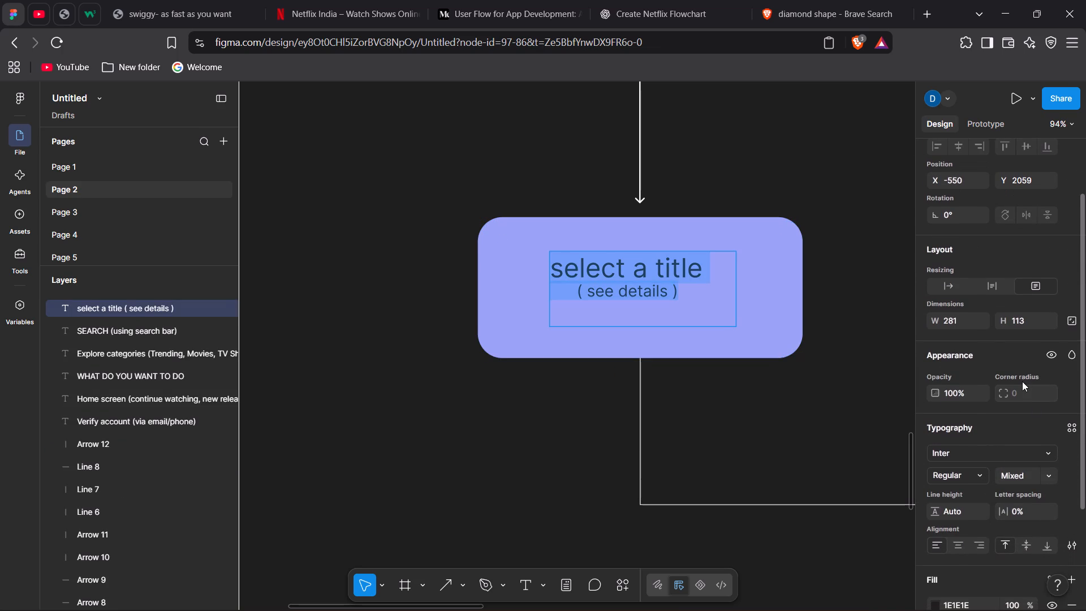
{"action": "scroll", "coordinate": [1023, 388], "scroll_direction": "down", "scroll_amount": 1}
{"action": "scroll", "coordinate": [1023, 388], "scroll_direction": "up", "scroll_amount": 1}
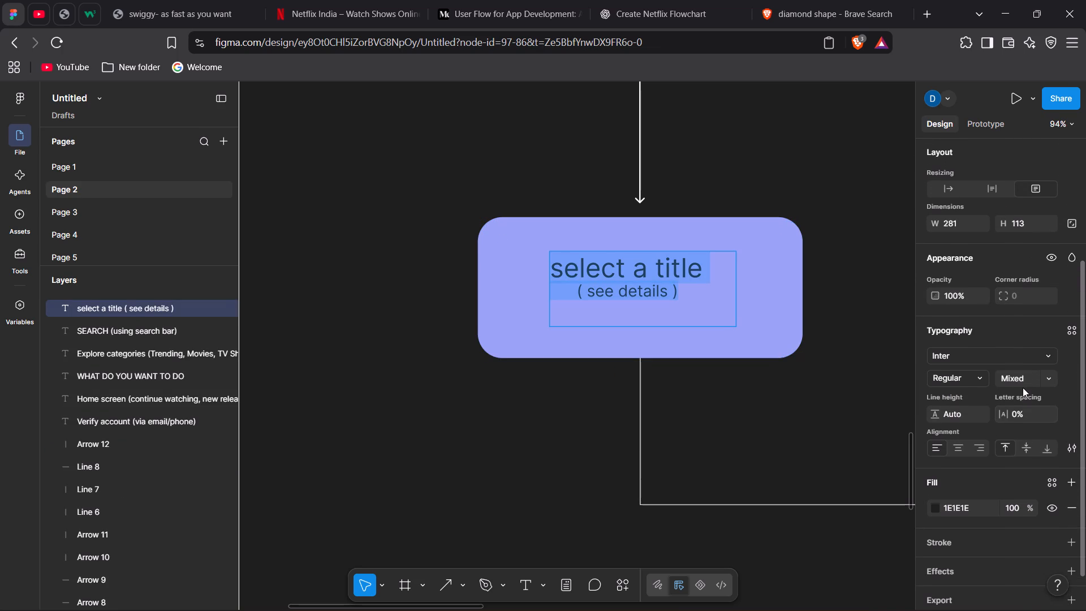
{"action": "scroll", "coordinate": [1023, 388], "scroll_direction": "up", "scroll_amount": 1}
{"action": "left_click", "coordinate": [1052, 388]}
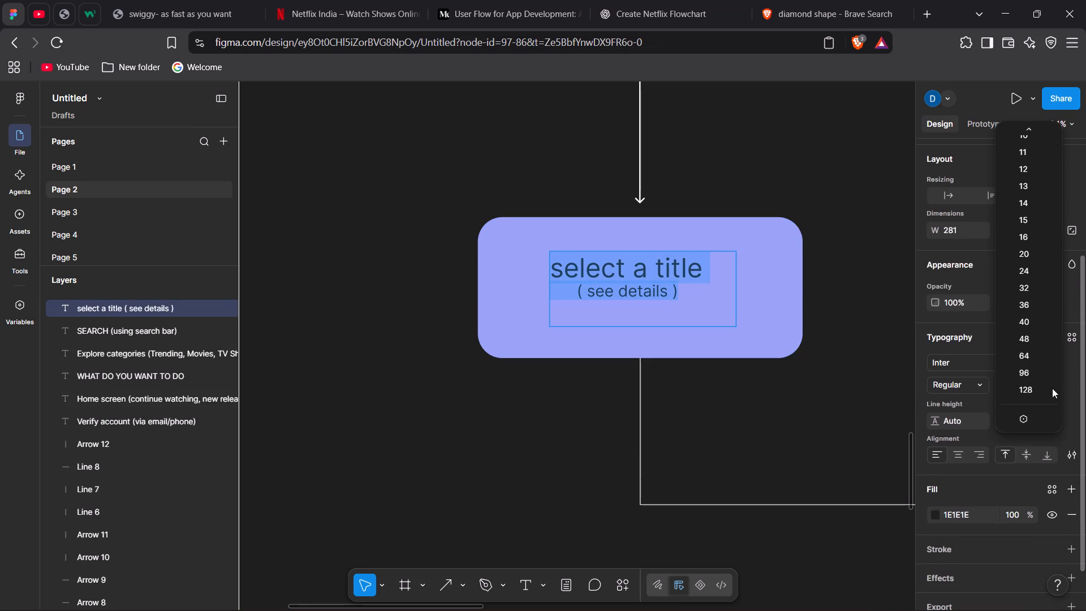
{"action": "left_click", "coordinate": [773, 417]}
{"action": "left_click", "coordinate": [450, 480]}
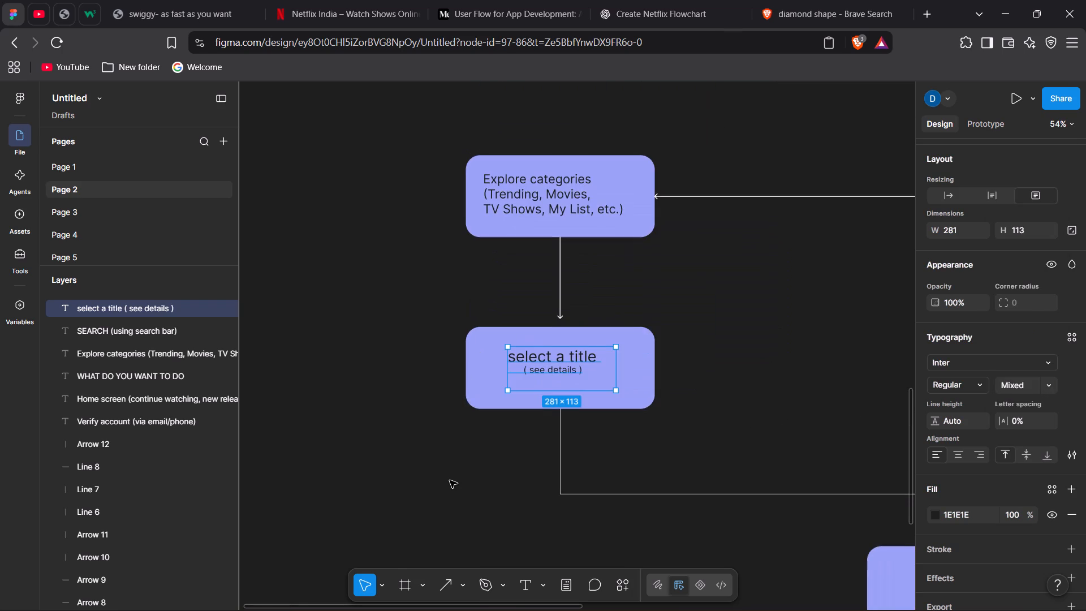
Examine the reference flowchart for the label that belongs in the empty rectangle below SEARCH.
{"action": "scroll", "coordinate": [450, 480], "scroll_direction": "left", "scroll_amount": 3}
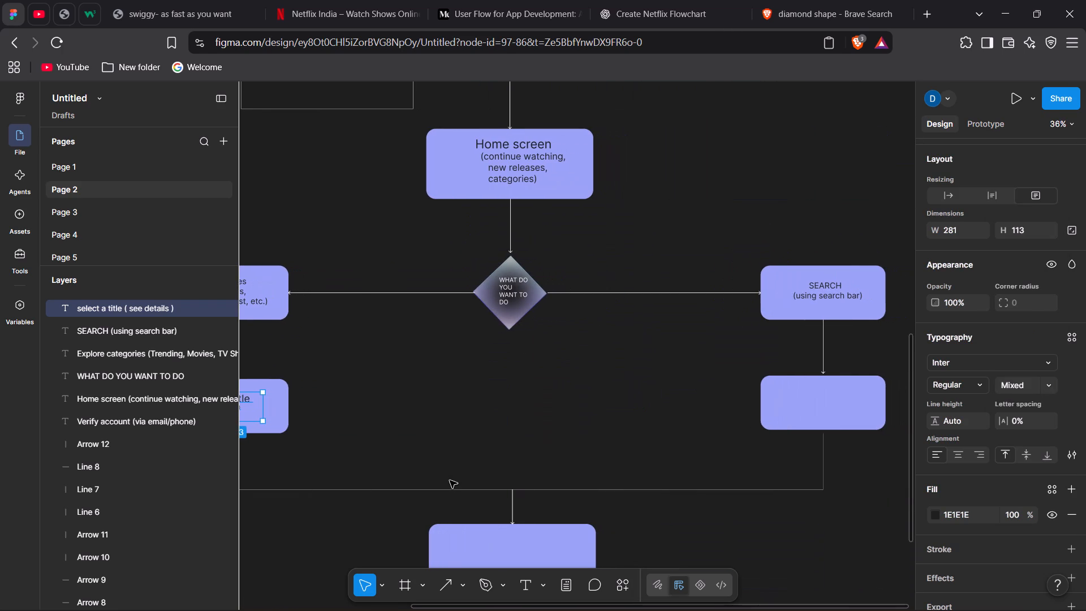
{"action": "scroll", "coordinate": [450, 480], "scroll_direction": "right", "scroll_amount": 1}
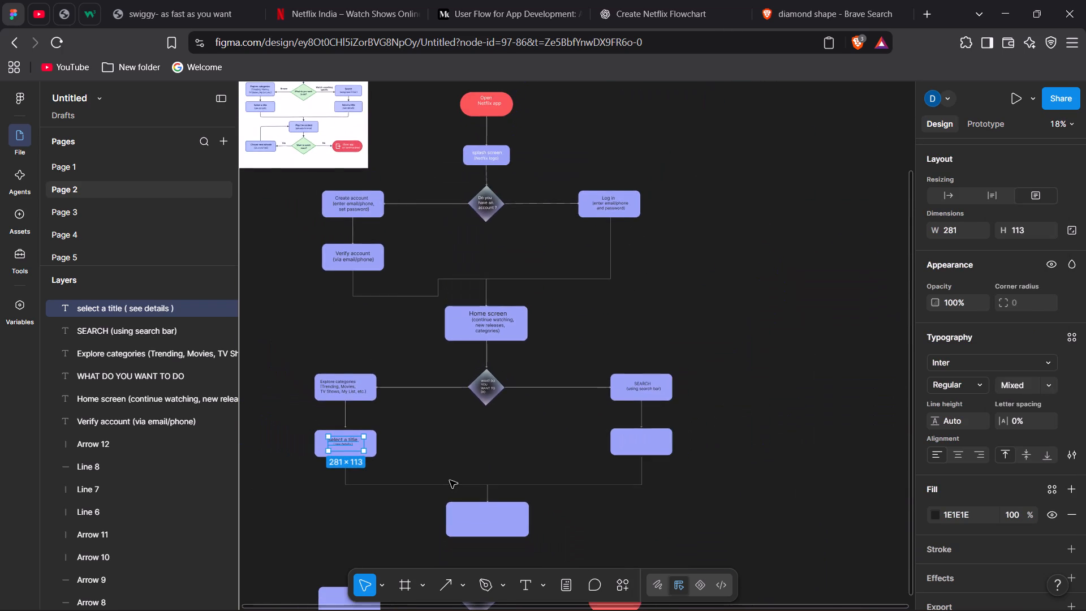
{"action": "scroll", "coordinate": [450, 480], "scroll_direction": "up", "scroll_amount": 1}
{"action": "scroll", "coordinate": [450, 480], "scroll_direction": "right", "scroll_amount": 1}
{"action": "scroll", "coordinate": [394, 218], "scroll_direction": "up", "scroll_amount": 2}
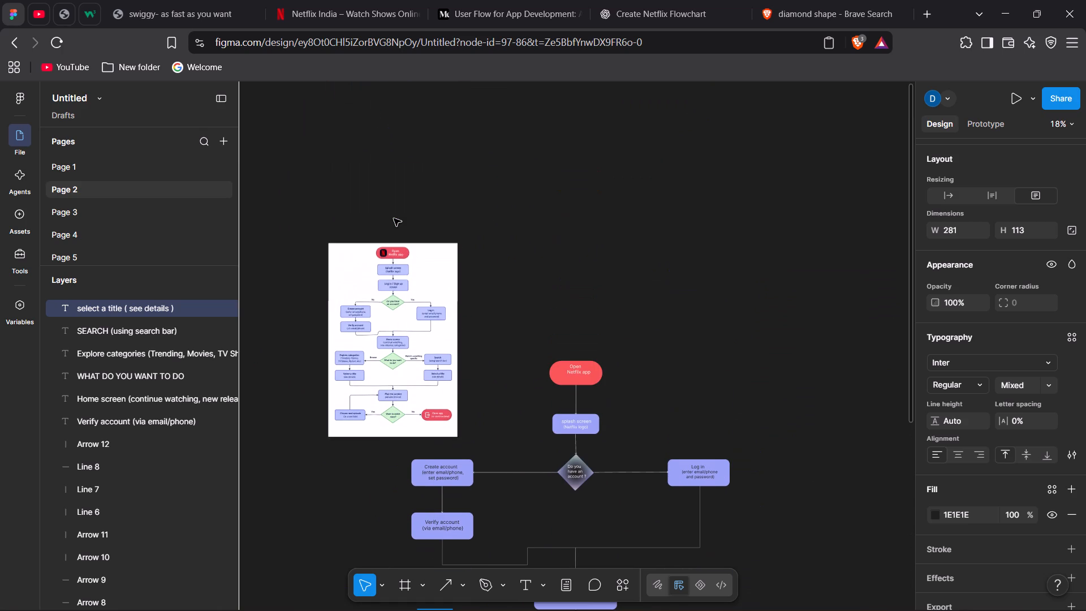
{"action": "scroll", "coordinate": [407, 364], "scroll_direction": "down", "scroll_amount": 1}
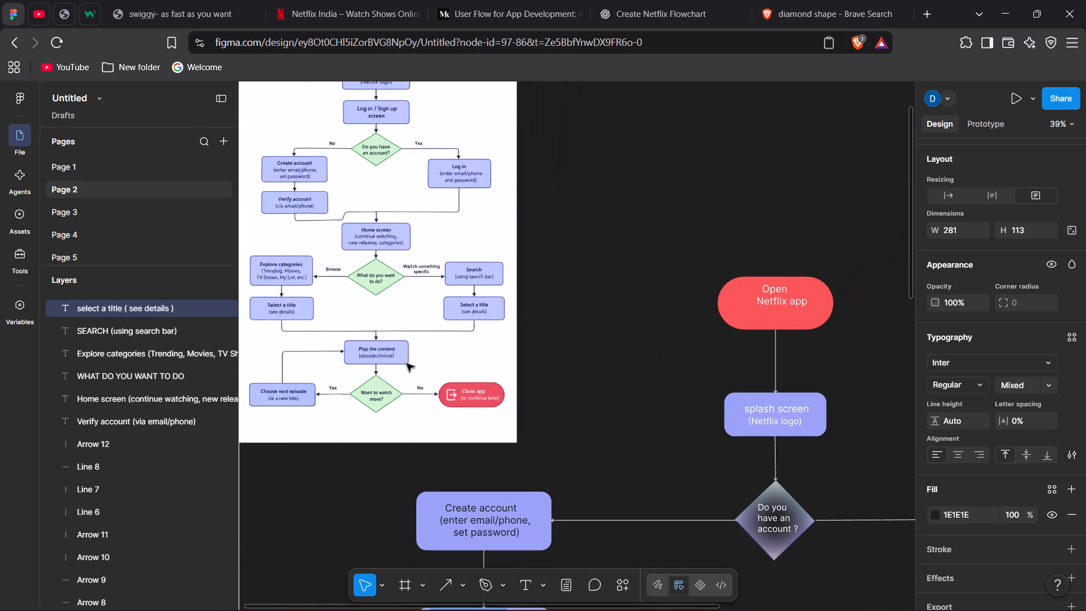
{"action": "scroll", "coordinate": [407, 364], "scroll_direction": "left", "scroll_amount": 1}
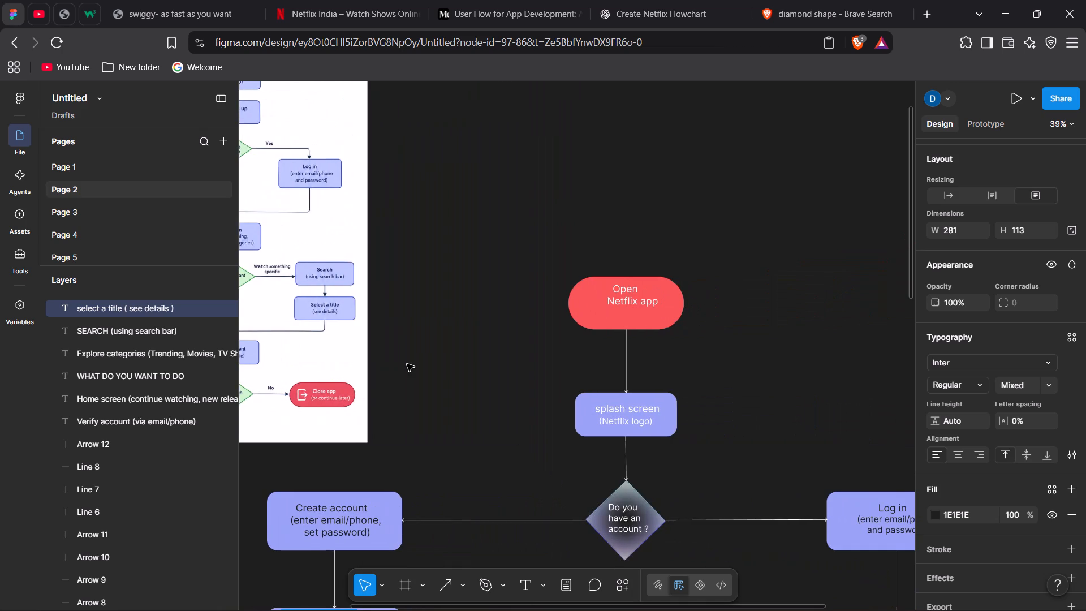
{"action": "scroll", "coordinate": [407, 364], "scroll_direction": "left", "scroll_amount": 1}
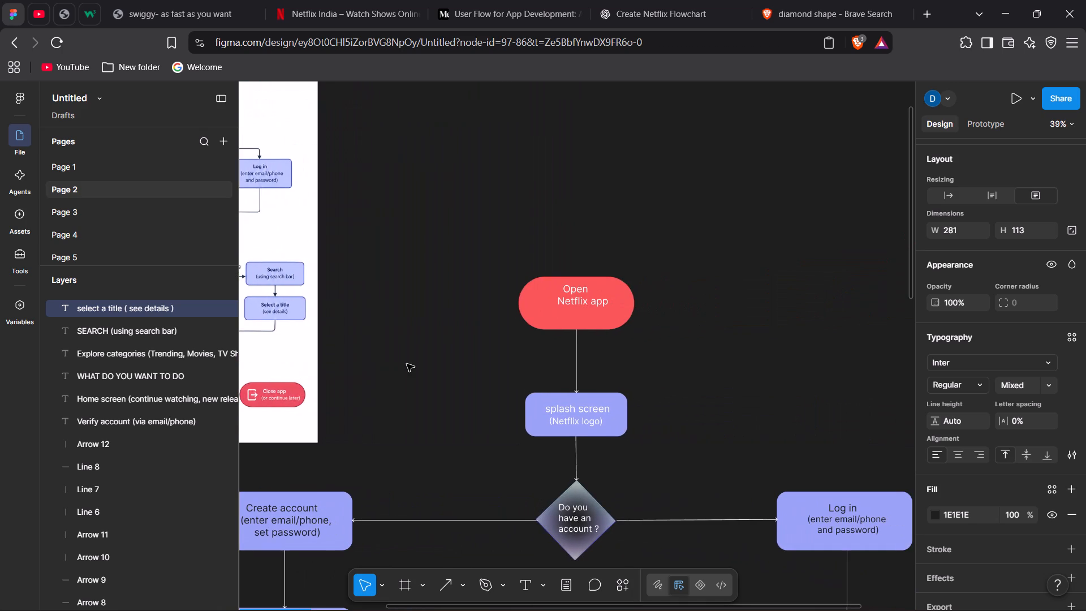
{"action": "scroll", "coordinate": [407, 364], "scroll_direction": "left", "scroll_amount": 3}
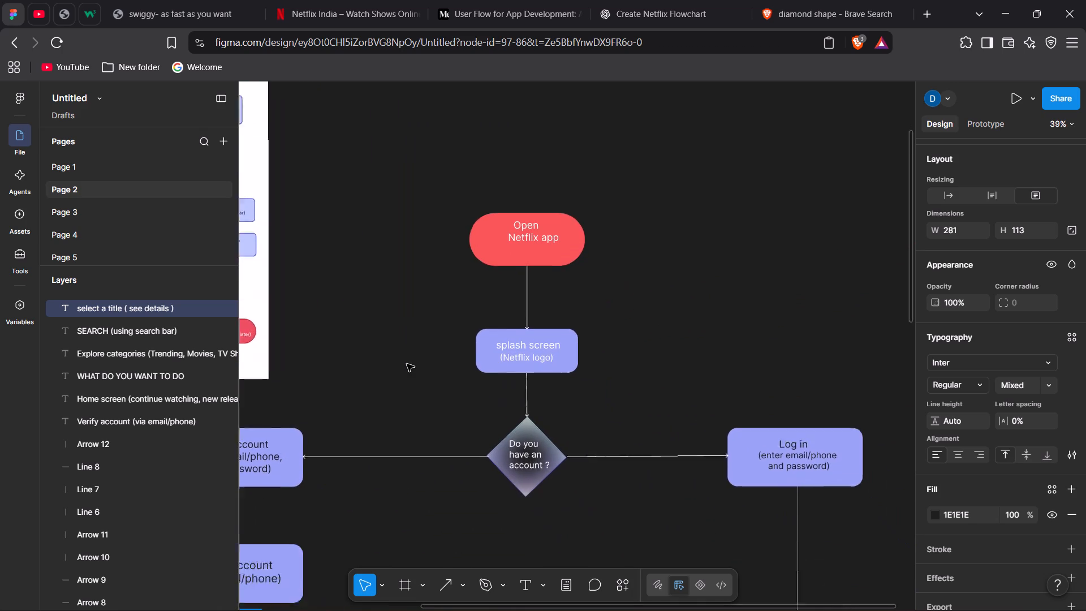
{"action": "scroll", "coordinate": [407, 364], "scroll_direction": "left", "scroll_amount": 1}
{"action": "scroll", "coordinate": [407, 364], "scroll_direction": "down", "scroll_amount": 4}
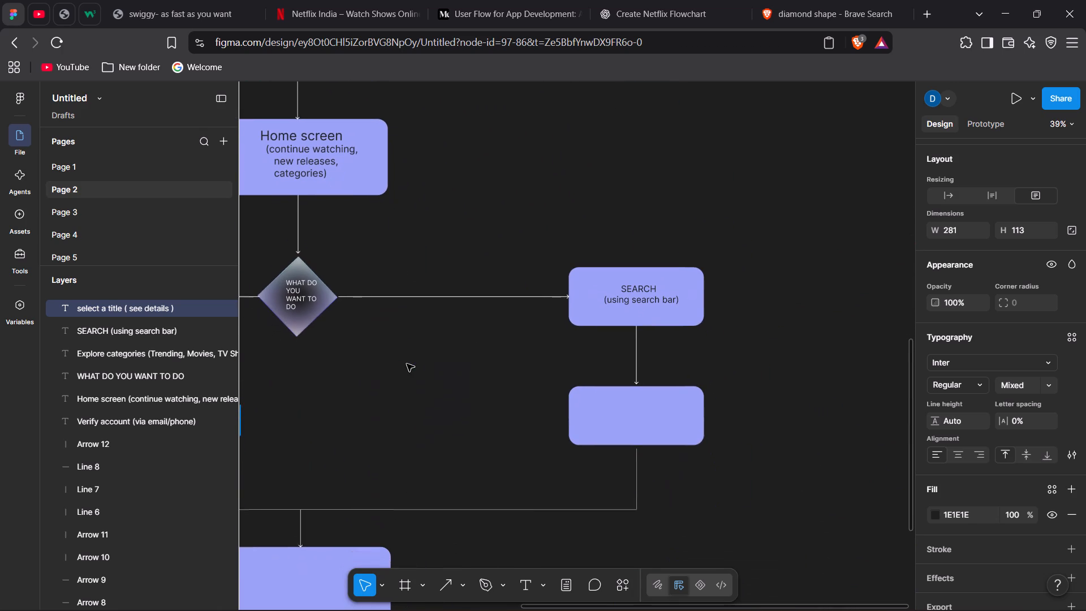
Copy the full "select a title ( see details )" text from the rectangle below Explore categories.
{"action": "scroll", "coordinate": [448, 420], "scroll_direction": "right", "scroll_amount": 4}
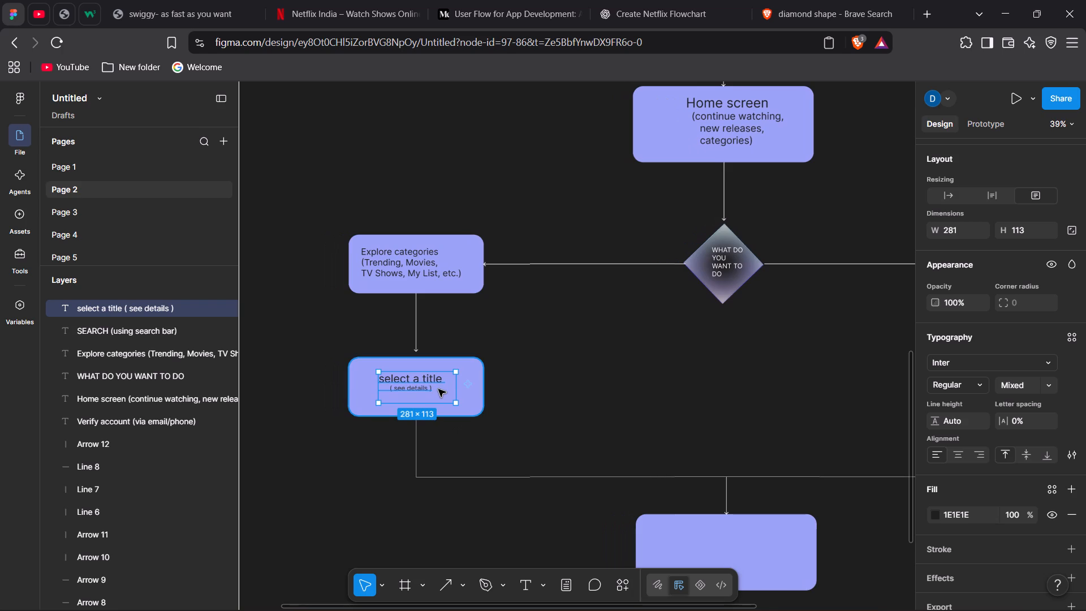
{"action": "left_click", "coordinate": [438, 389]}
{"action": "double_click", "coordinate": [438, 389]}
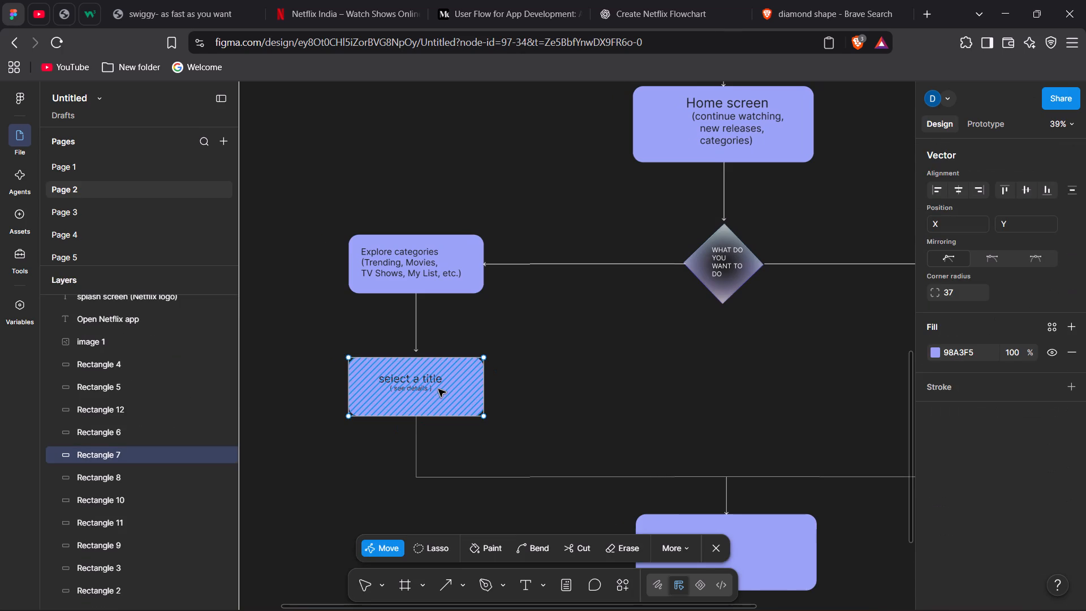
{"action": "double_click", "coordinate": [401, 378]}
{"action": "double_click", "coordinate": [401, 378]}
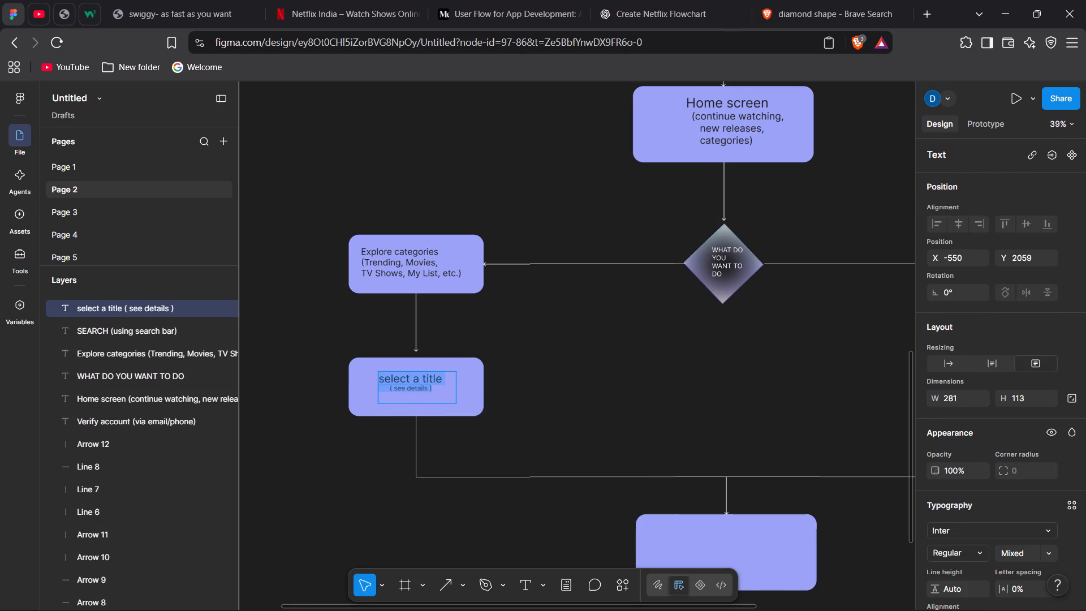
{"action": "key", "text": "ctrl+c"}
Add a text box about 308 × 113 in the empty rectangle below SEARCH.
{"action": "scroll", "coordinate": [773, 483], "scroll_direction": "left", "scroll_amount": 4}
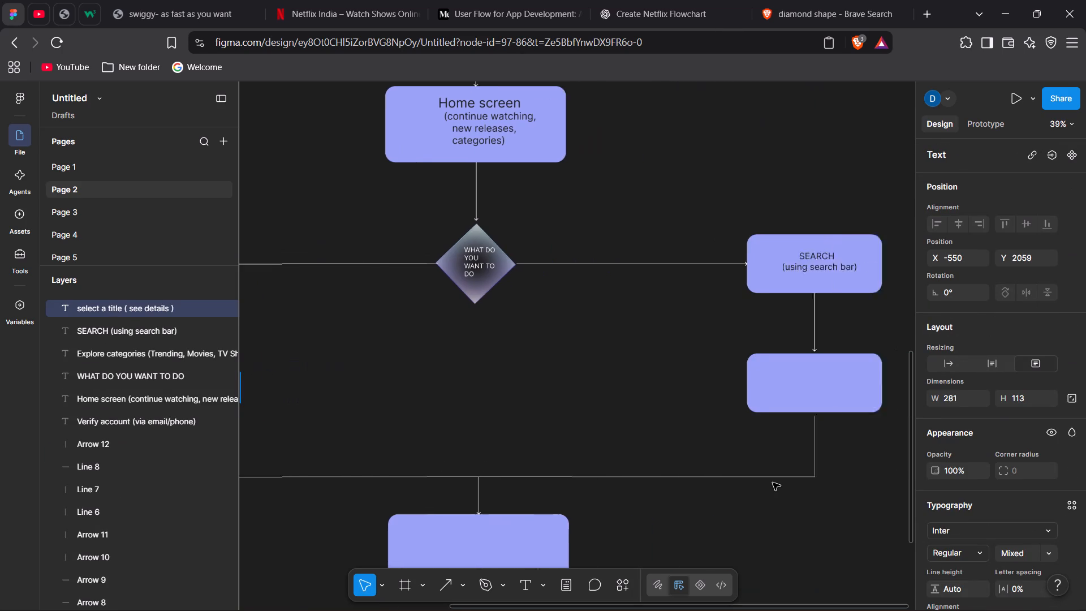
{"action": "scroll", "coordinate": [773, 483], "scroll_direction": "left", "scroll_amount": 1}
{"action": "left_click", "coordinate": [661, 382]}
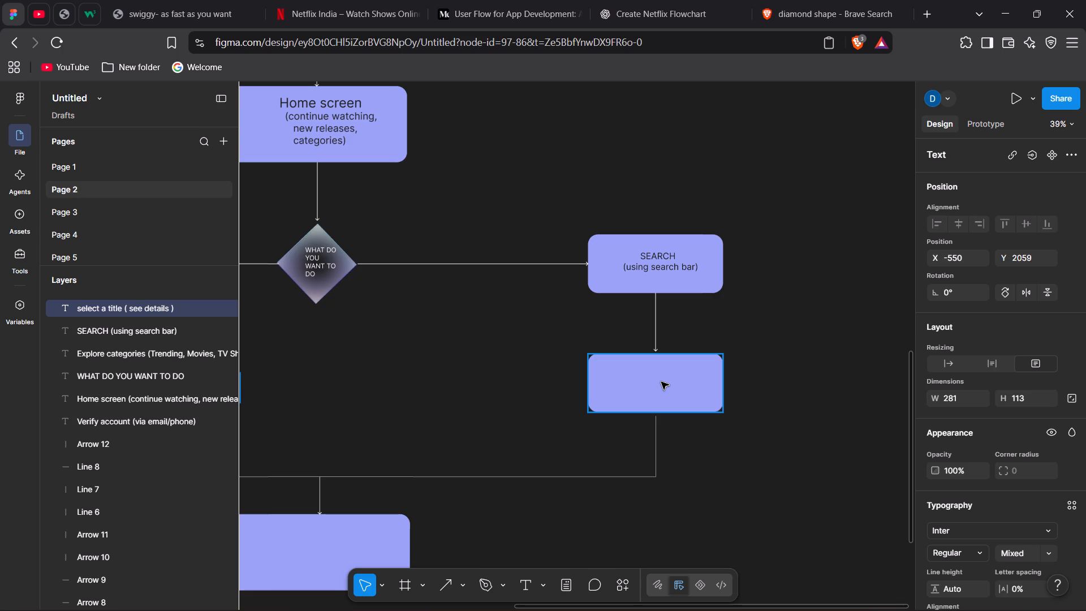
{"action": "left_click", "coordinate": [528, 584]}
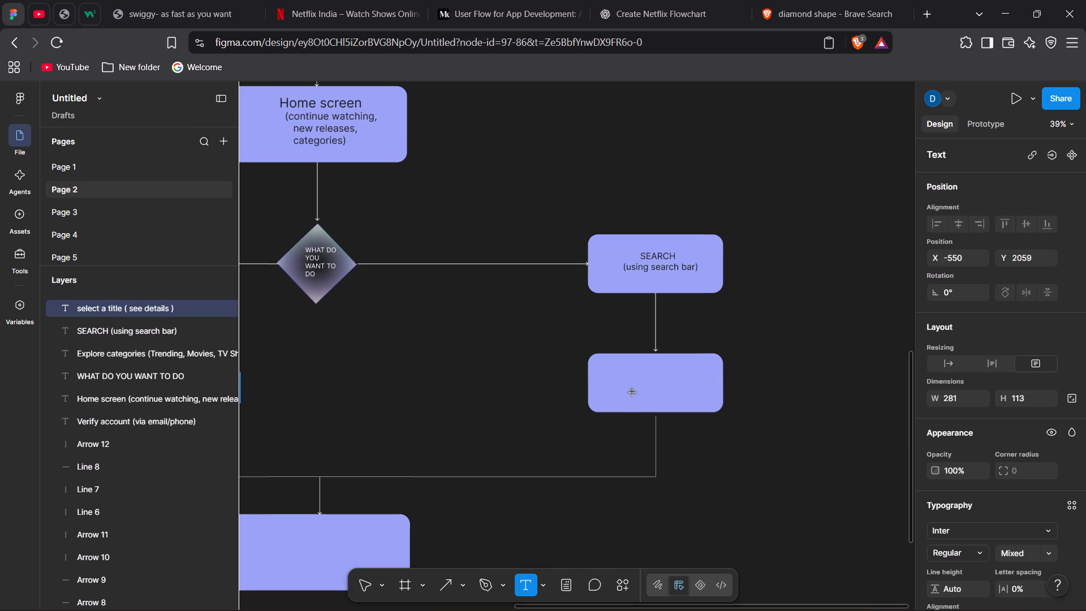
{"action": "left_click_drag", "start_coordinate": [616, 368], "coordinate": [701, 399]}
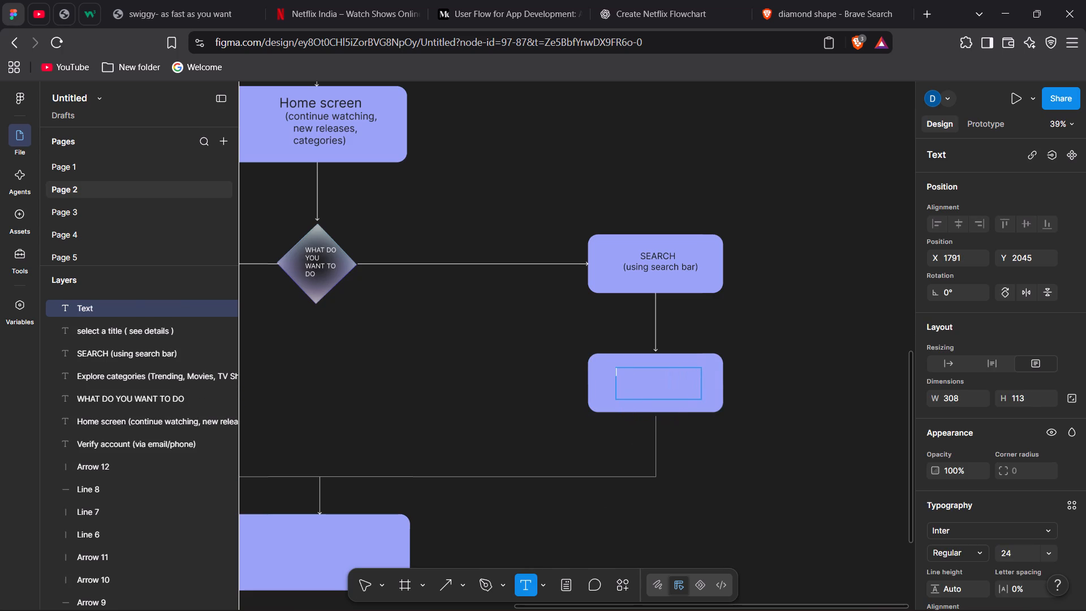
Paste the copied label into the text box below SEARCH and centre it in the rectangle at about X 1822, Y 2051.
{"action": "key", "text": "ctrl+v"}
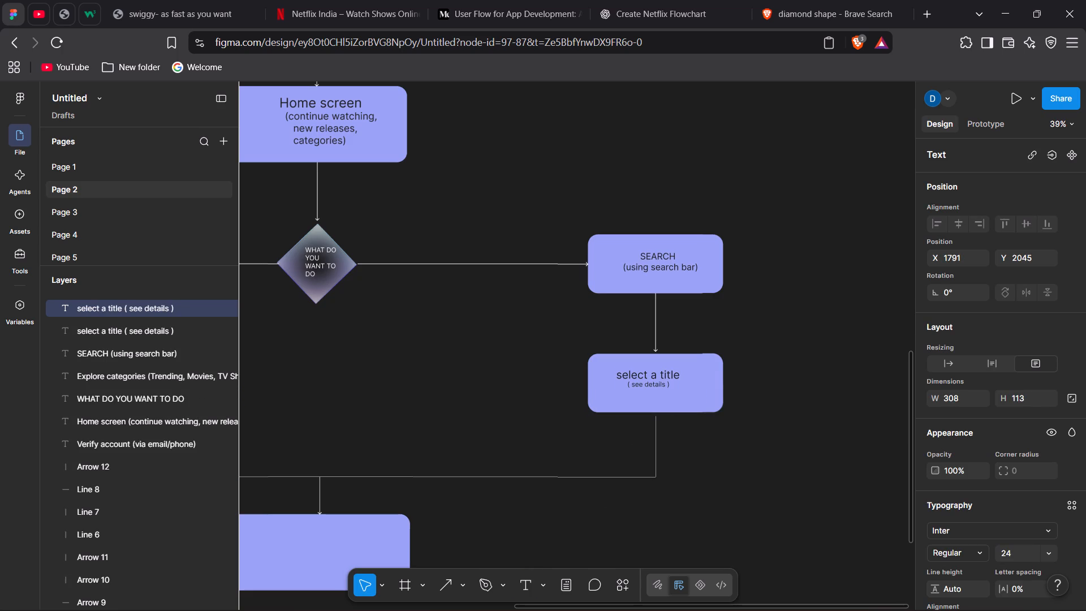
{"action": "left_click", "coordinate": [754, 387]}
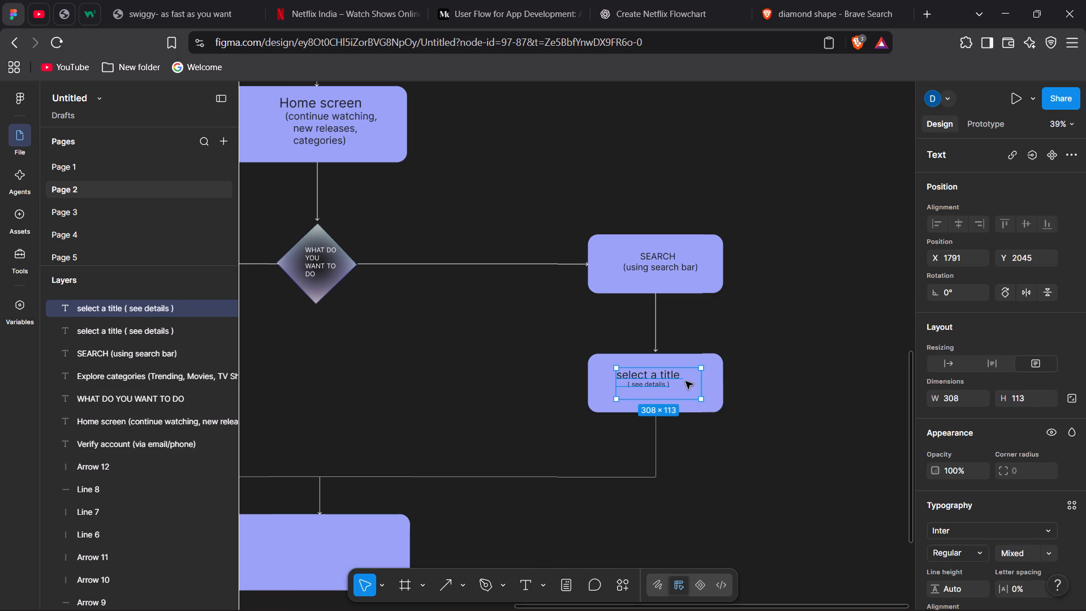
{"action": "left_click_drag", "start_coordinate": [678, 384], "coordinate": [684, 386]}
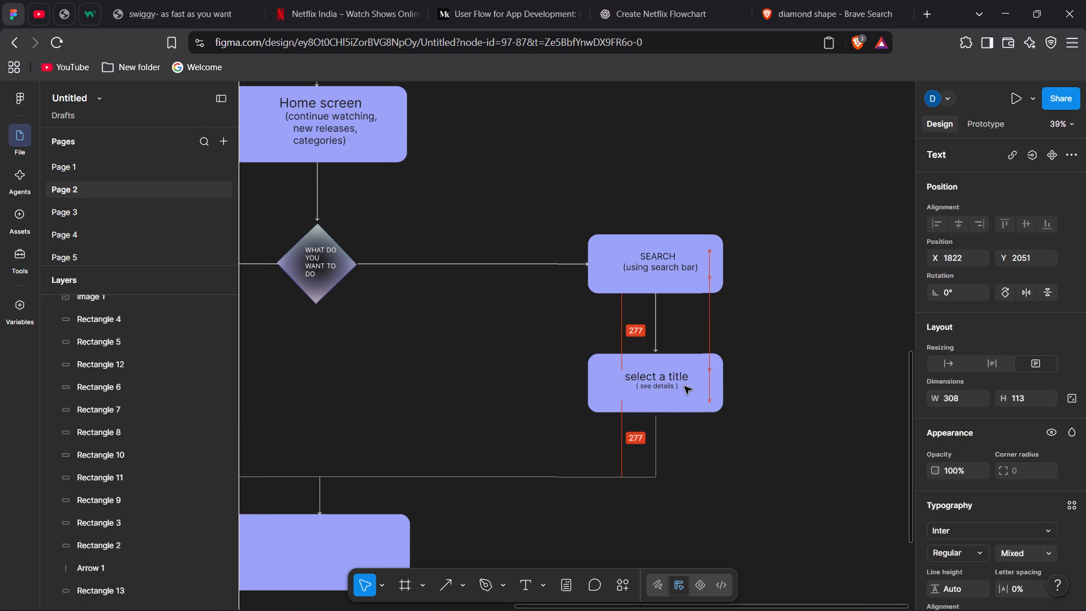
{"action": "left_click_drag", "start_coordinate": [684, 386], "coordinate": [684, 387]}
{"action": "left_click", "coordinate": [788, 406]}
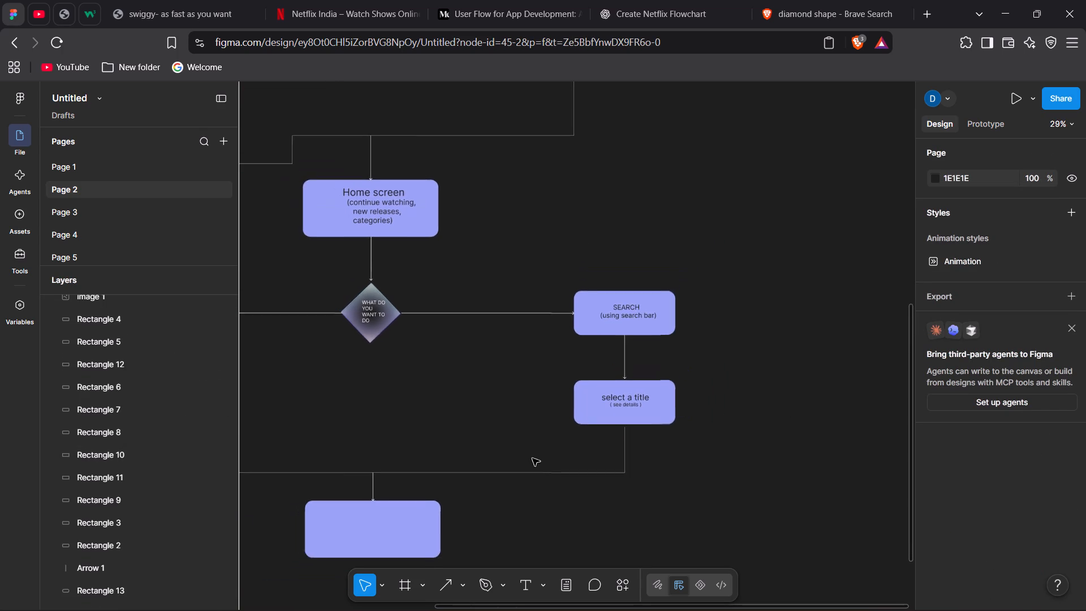
Add a text box about 489 × 173 in the empty rectangle where the two "select a title" branches merge, with font size 36.
{"action": "scroll", "coordinate": [532, 458], "scroll_direction": "right", "scroll_amount": 2}
{"action": "scroll", "coordinate": [532, 458], "scroll_direction": "up", "scroll_amount": 2}
{"action": "scroll", "coordinate": [532, 458], "scroll_direction": "right", "scroll_amount": 2}
{"action": "scroll", "coordinate": [532, 458], "scroll_direction": "up", "scroll_amount": 1}
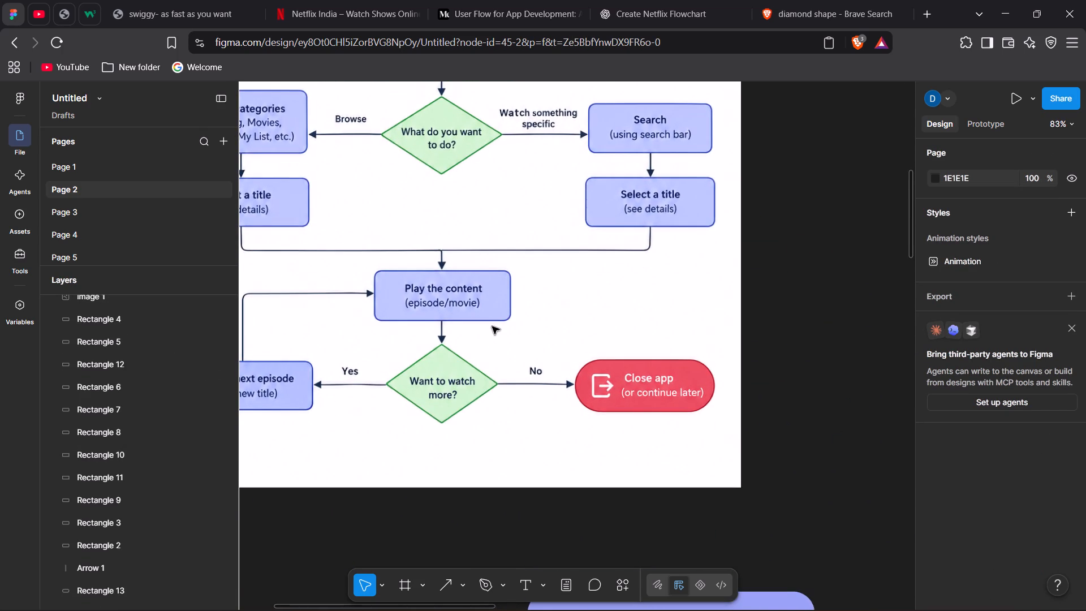
{"action": "scroll", "coordinate": [506, 337], "scroll_direction": "down", "scroll_amount": 4}
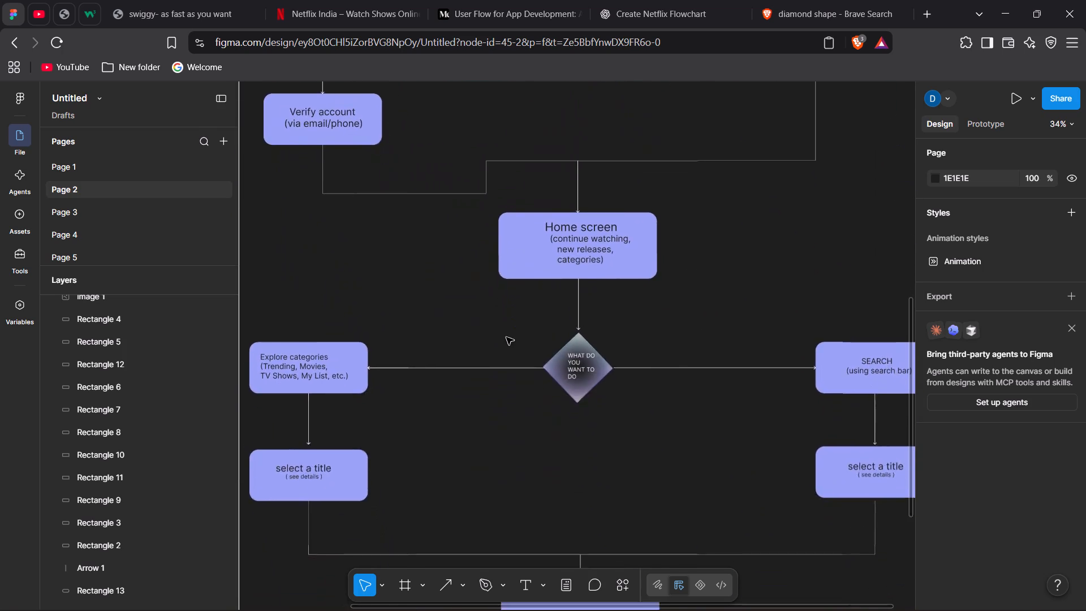
{"action": "scroll", "coordinate": [506, 337], "scroll_direction": "down", "scroll_amount": 1}
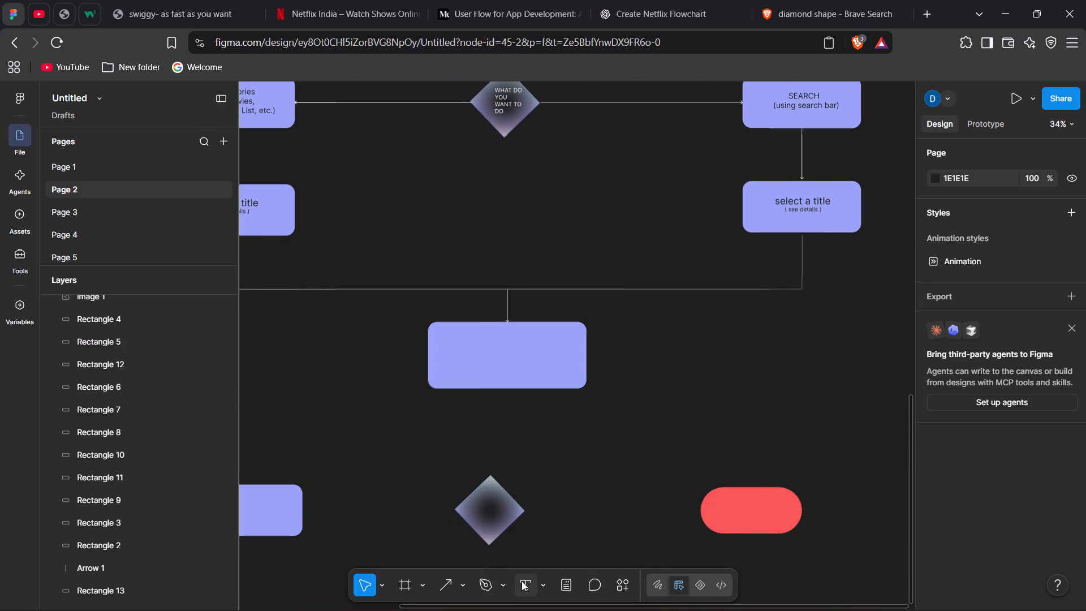
{"action": "left_click", "coordinate": [522, 581]}
{"action": "left_click_drag", "start_coordinate": [449, 333], "coordinate": [568, 375]}
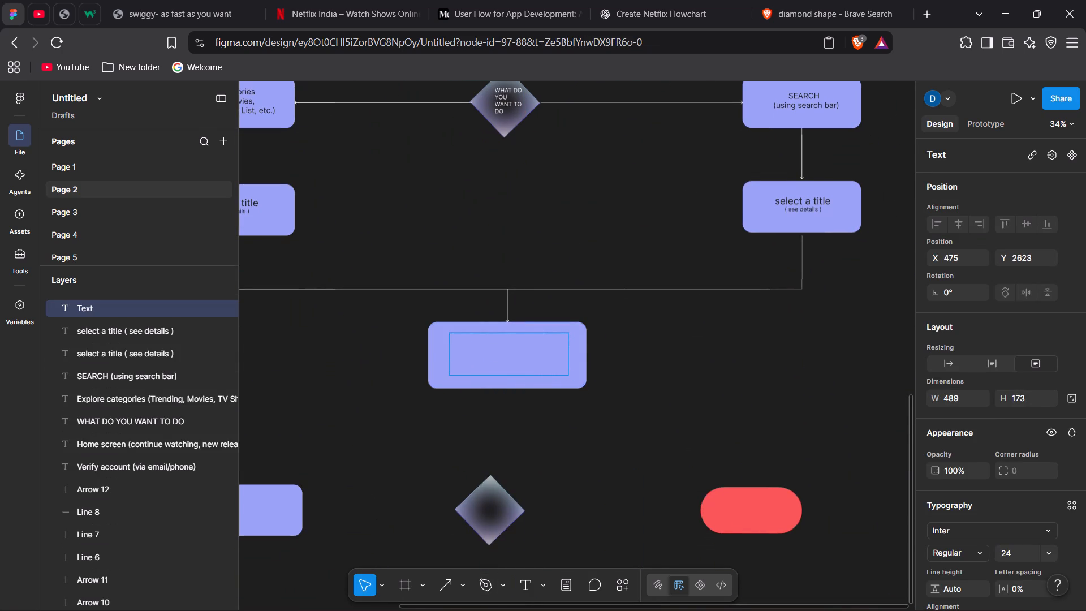
{"action": "left_click", "coordinate": [1048, 554]}
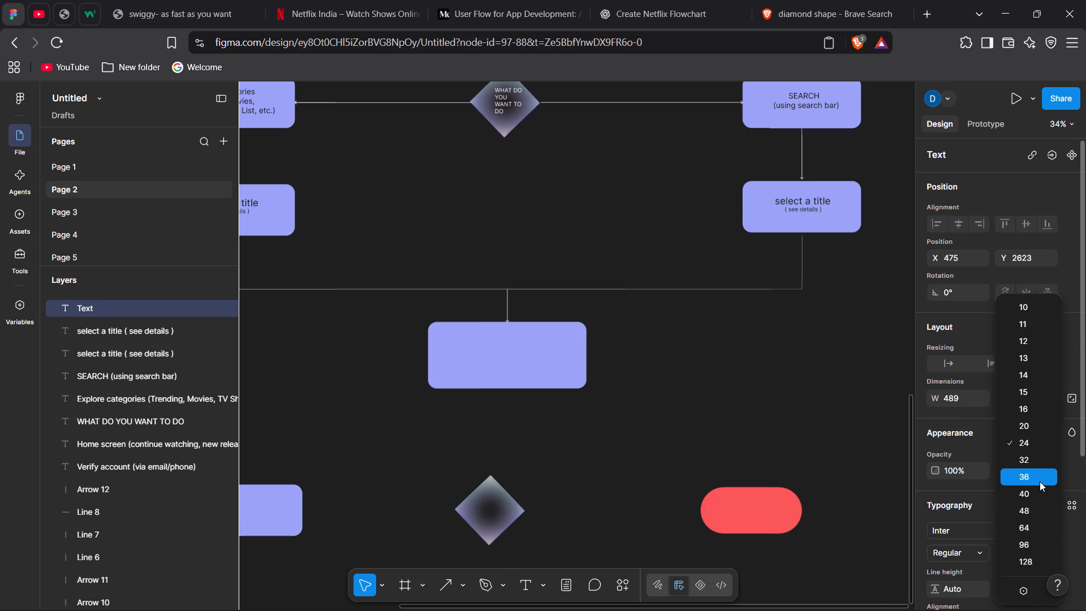
{"action": "left_click", "coordinate": [1040, 481]}
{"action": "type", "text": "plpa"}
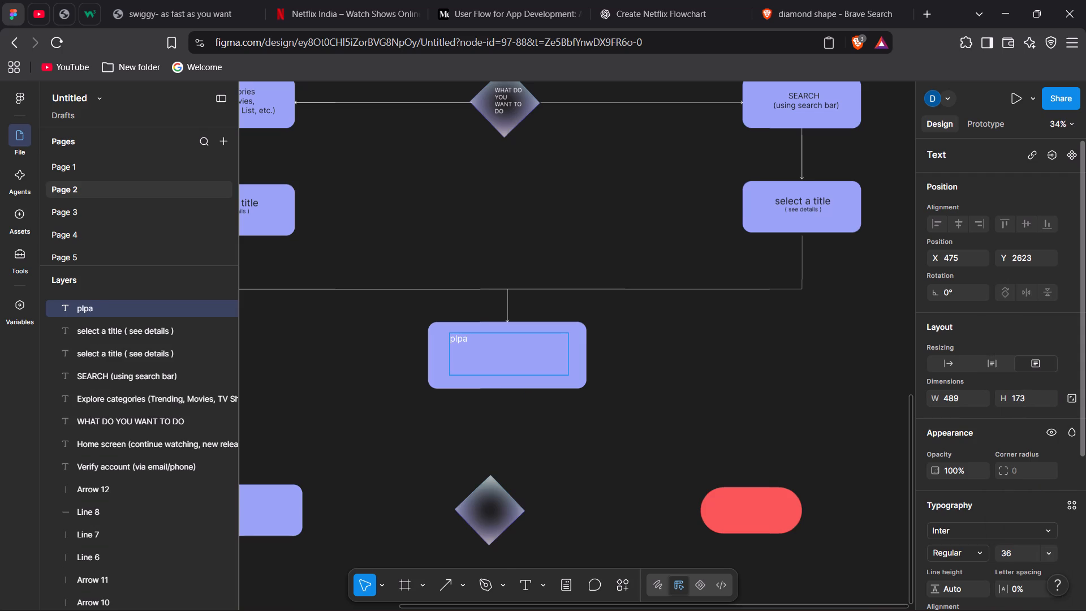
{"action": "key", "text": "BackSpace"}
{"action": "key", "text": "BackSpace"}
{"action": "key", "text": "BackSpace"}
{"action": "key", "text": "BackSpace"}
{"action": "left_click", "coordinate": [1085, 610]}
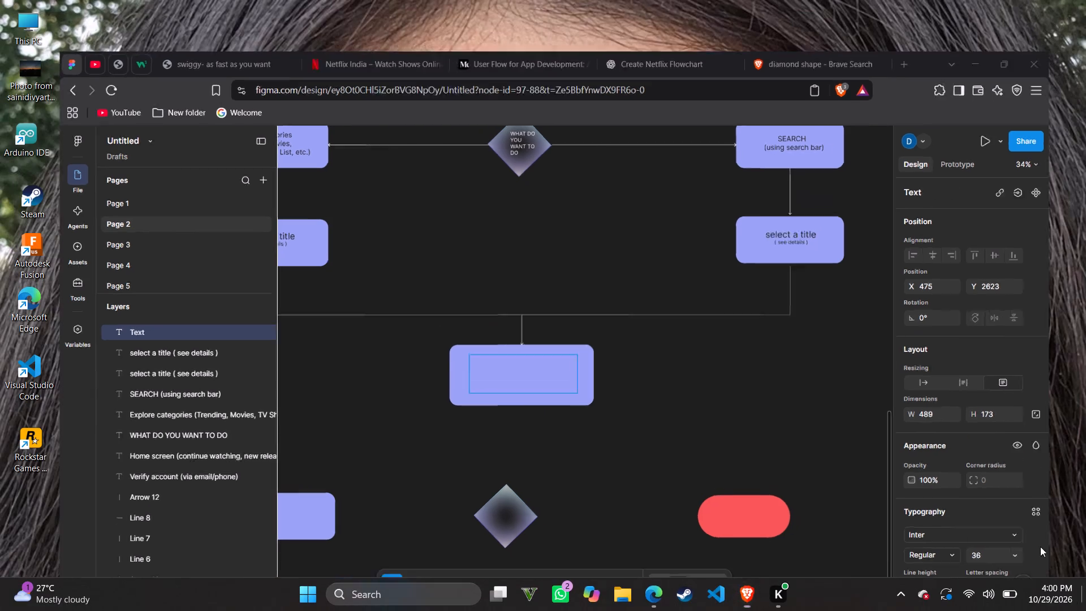
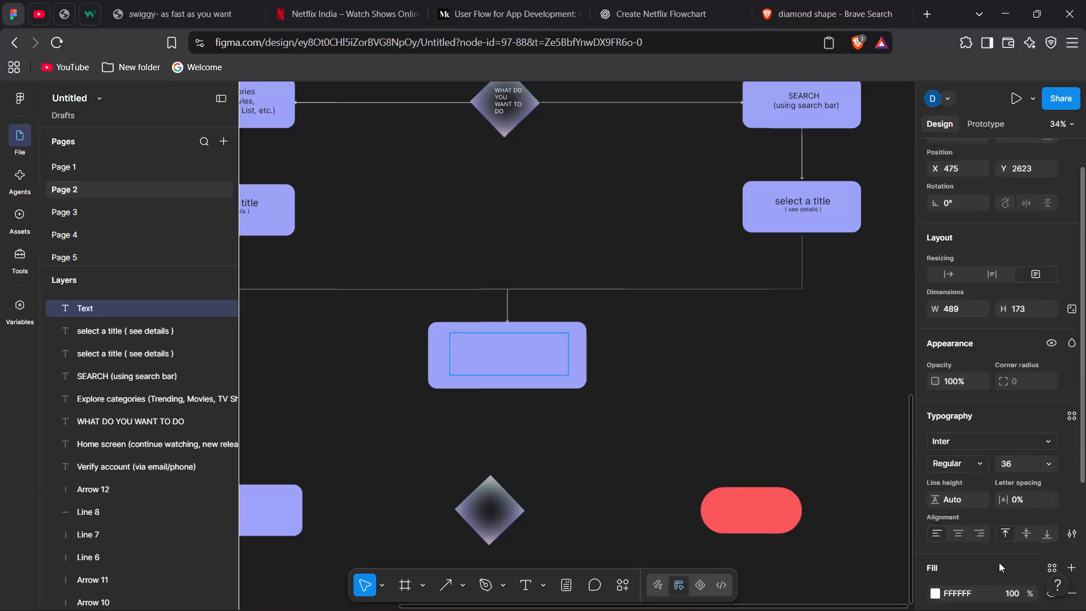
Set the new text box's fill colour to 1E1E1E and its font size to 40.
{"action": "left_click", "coordinate": [978, 561]}
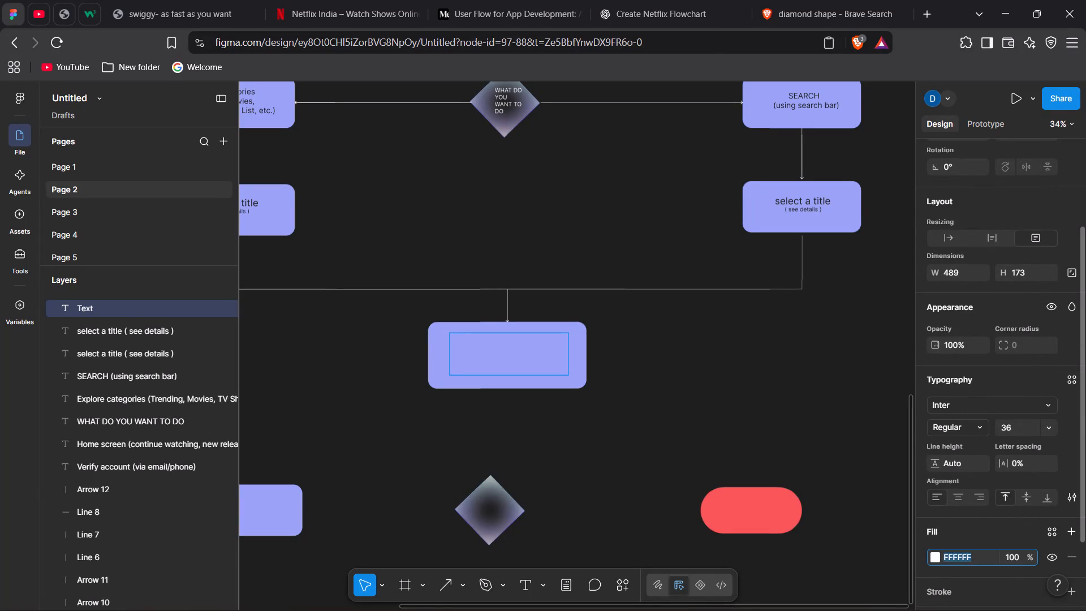
{"action": "key", "text": "BackSpace"}
{"action": "key", "text": "BackSpace"}
{"action": "key", "text": "BackSpace"}
{"action": "key", "text": "BackSpace"}
{"action": "type", "text": "1E1E1E"}
{"action": "key", "text": "Return"}
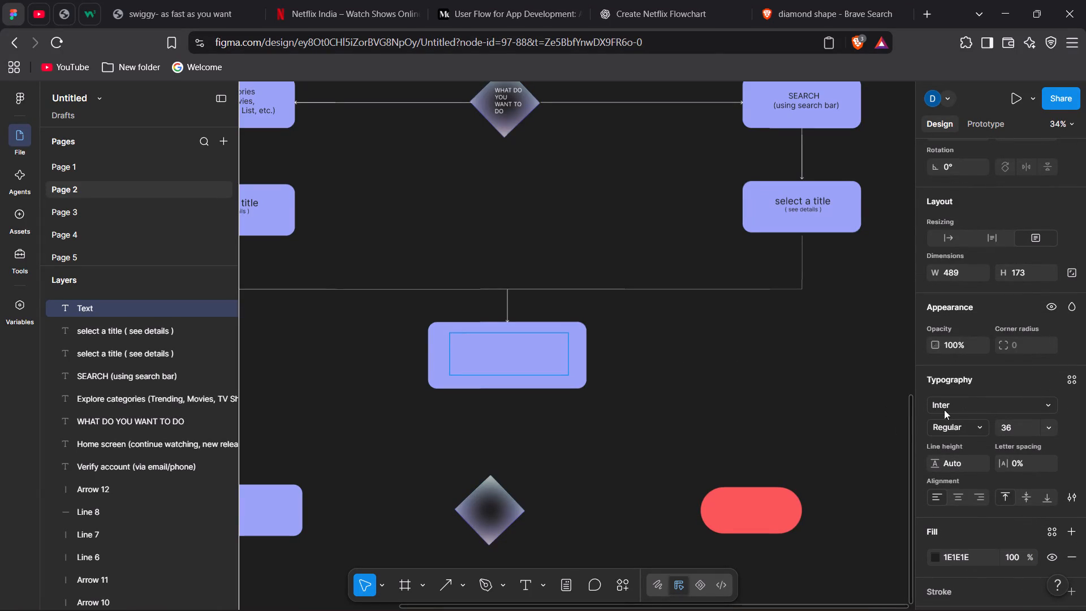
{"action": "left_click", "coordinate": [1048, 425]}
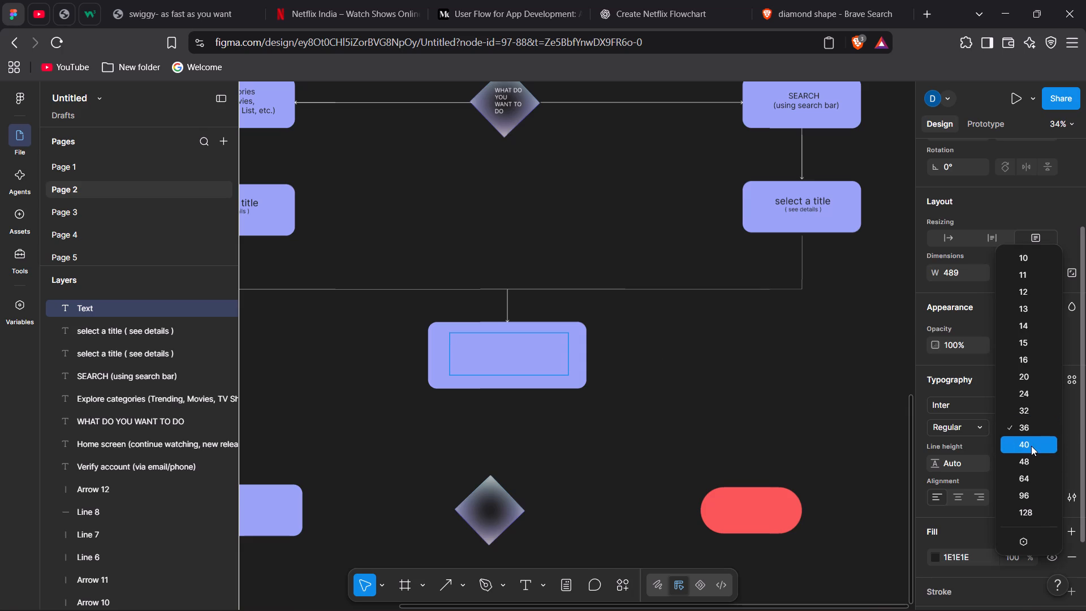
{"action": "left_click", "coordinate": [1031, 446]}
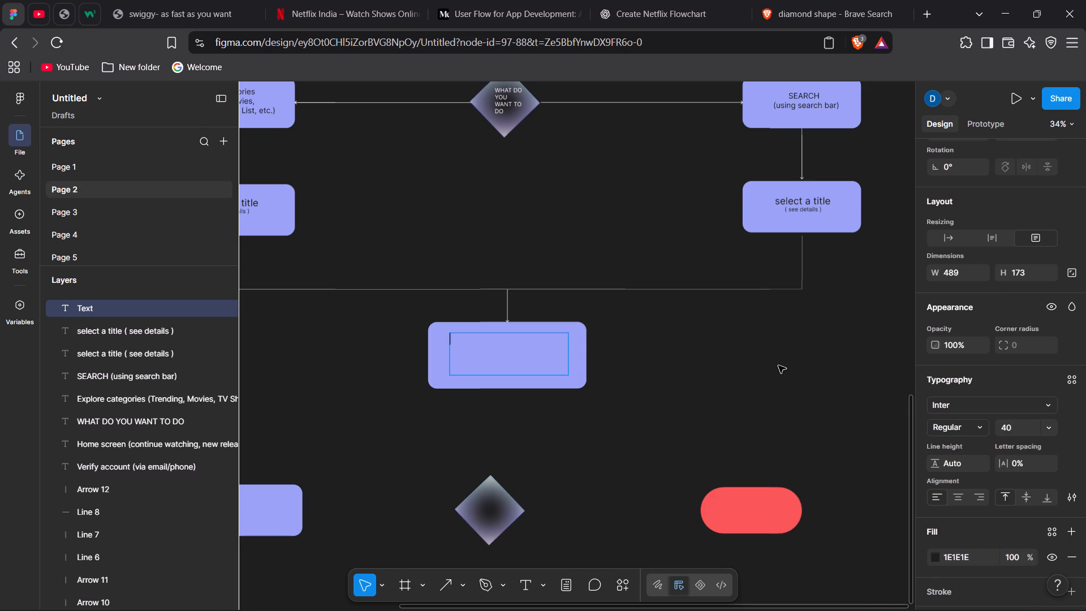
Enter the label "play the content" in the text box of the rectangle where the two branches merge.
{"action": "type", "text": "PLAU"}
{"action": "key", "text": "BackSpace"}
{"action": "key", "text": "BackSpace"}
{"action": "key", "text": "BackSpace"}
{"action": "key", "text": "BackSpace"}
{"action": "type", "text": "play th e"}
{"action": "key", "text": "BackSpace"}
{"action": "key", "text": "BackSpace"}
{"action": "type", "text": "e conn"}
{"action": "key", "text": "BackSpace"}
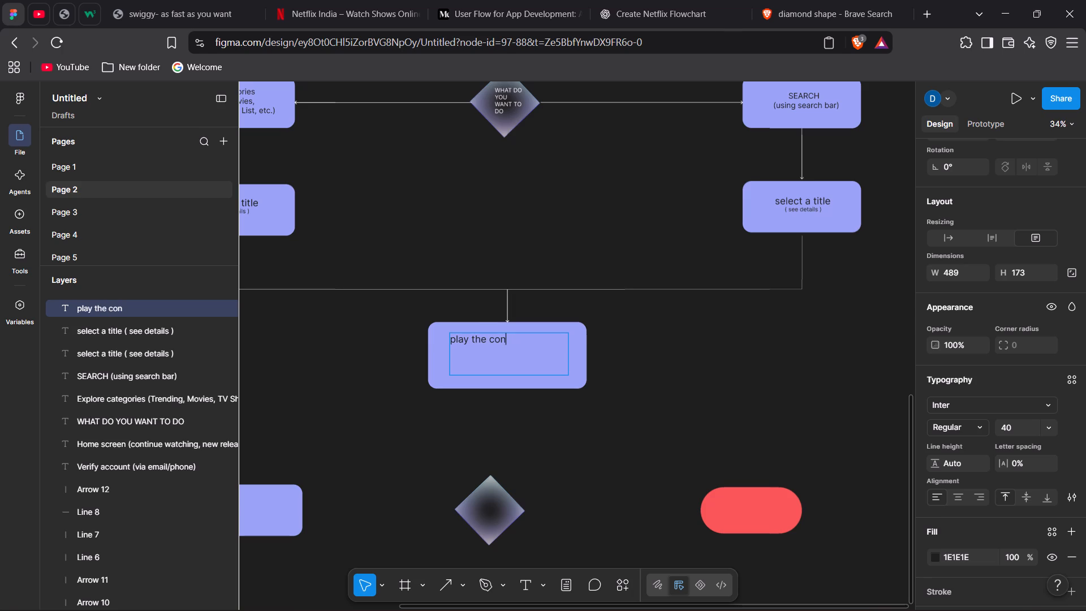
{"action": "type", "text": "tenet"}
{"action": "key", "text": "BackSpace"}
{"action": "key", "text": "BackSpace"}
{"action": "key", "text": "t"}
Check the wording of the corresponding box in the reference flowchart image and return to the label being edited.
{"action": "scroll", "coordinate": [828, 264], "scroll_direction": "up", "scroll_amount": 1}
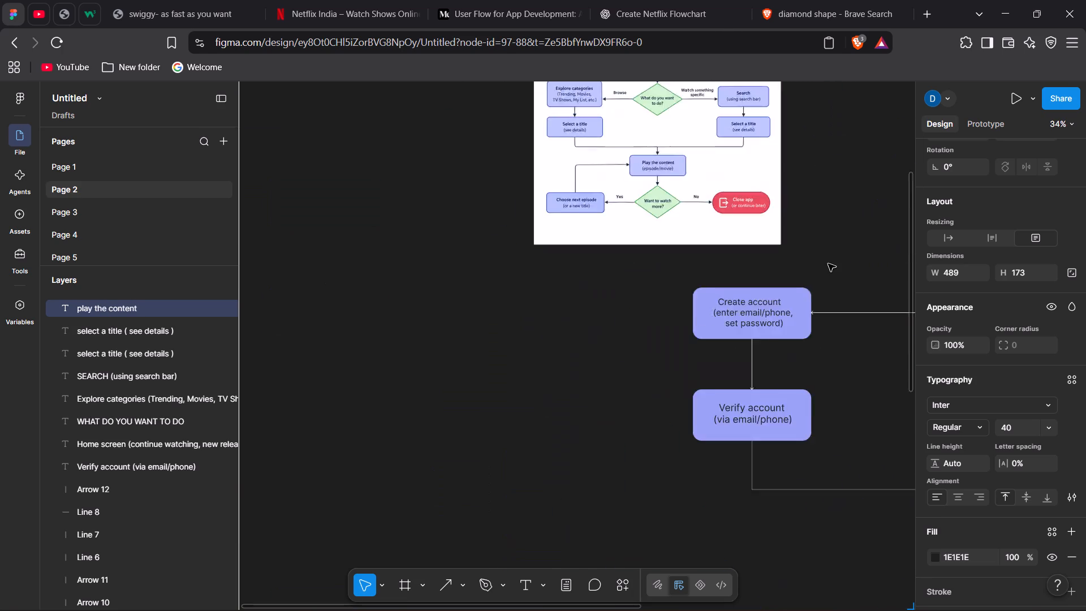
{"action": "scroll", "coordinate": [828, 264], "scroll_direction": "up", "scroll_amount": 2}
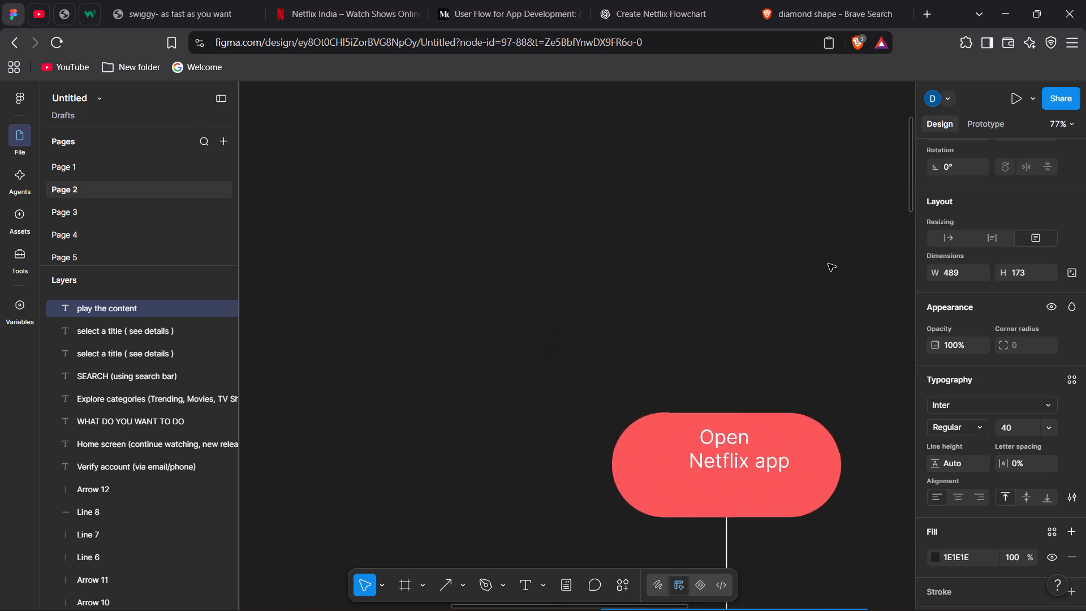
{"action": "scroll", "coordinate": [828, 264], "scroll_direction": "right", "scroll_amount": 1}
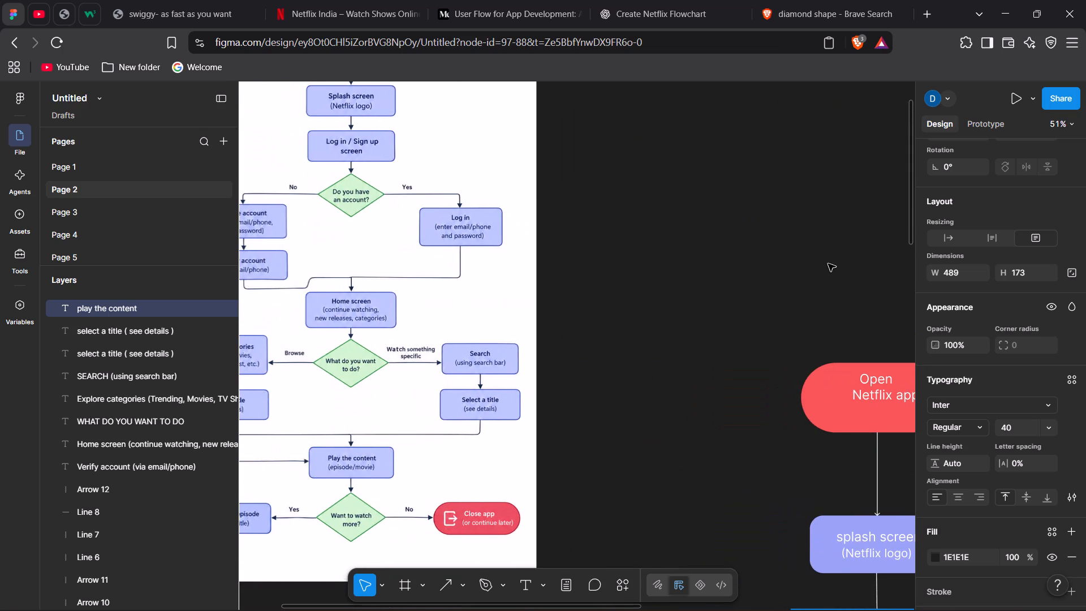
{"action": "scroll", "coordinate": [828, 264], "scroll_direction": "down", "scroll_amount": 4}
{"action": "scroll", "coordinate": [828, 264], "scroll_direction": "left", "scroll_amount": 3}
{"action": "scroll", "coordinate": [828, 264], "scroll_direction": "down", "scroll_amount": 6}
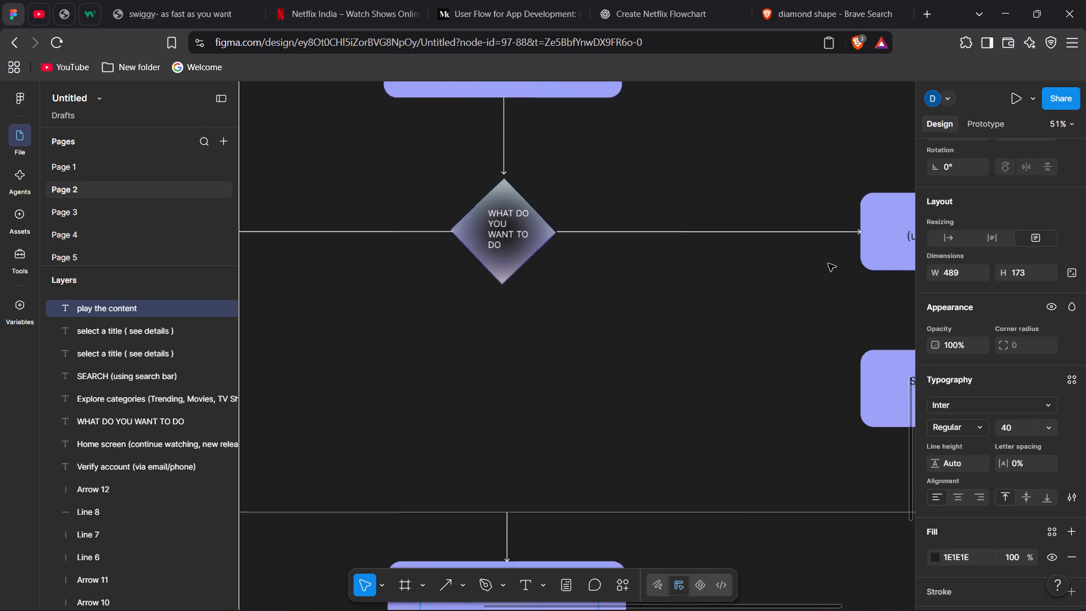
{"action": "scroll", "coordinate": [828, 264], "scroll_direction": "down", "scroll_amount": 2}
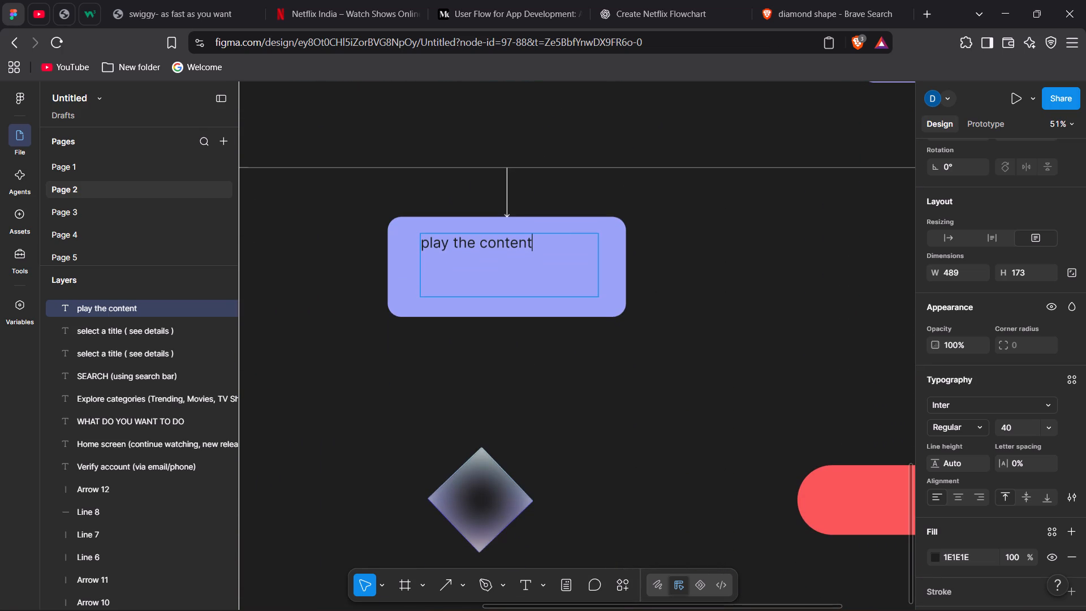
Capitalise the first letter of the label so it reads "Play the content".
{"action": "left_click", "coordinate": [429, 242]}
{"action": "key", "text": "BackSpace"}
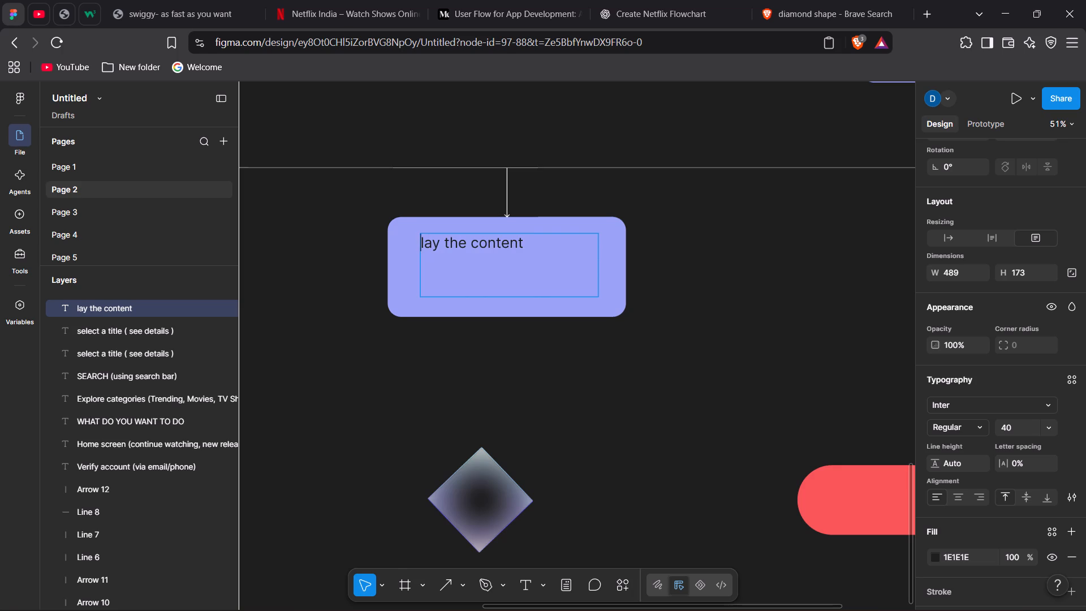
{"action": "key", "text": "shift+p"}
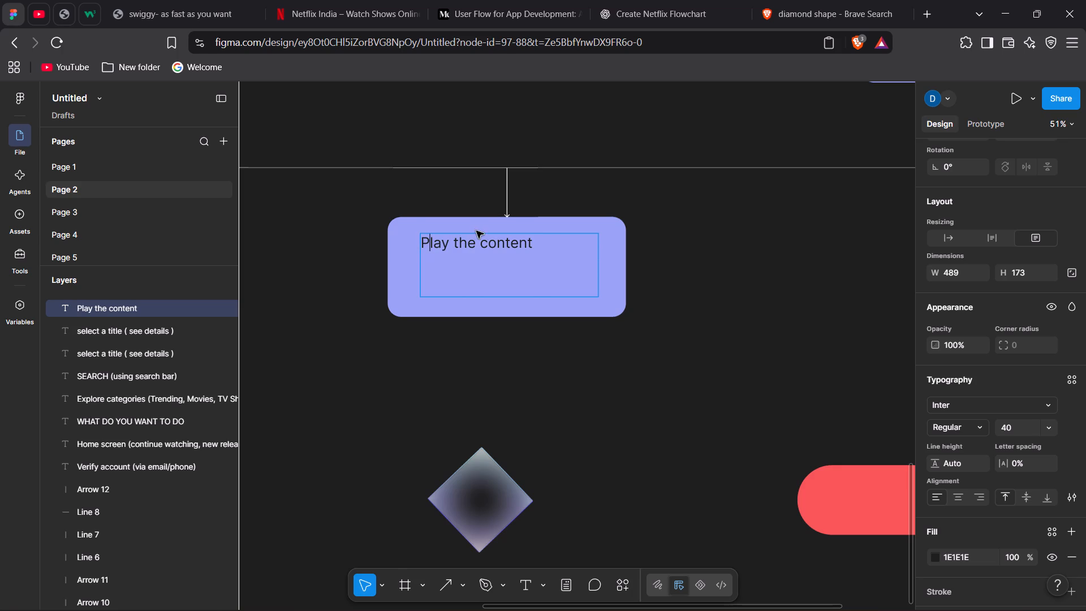
{"action": "left_click_drag", "start_coordinate": [544, 246], "coordinate": [419, 251]}
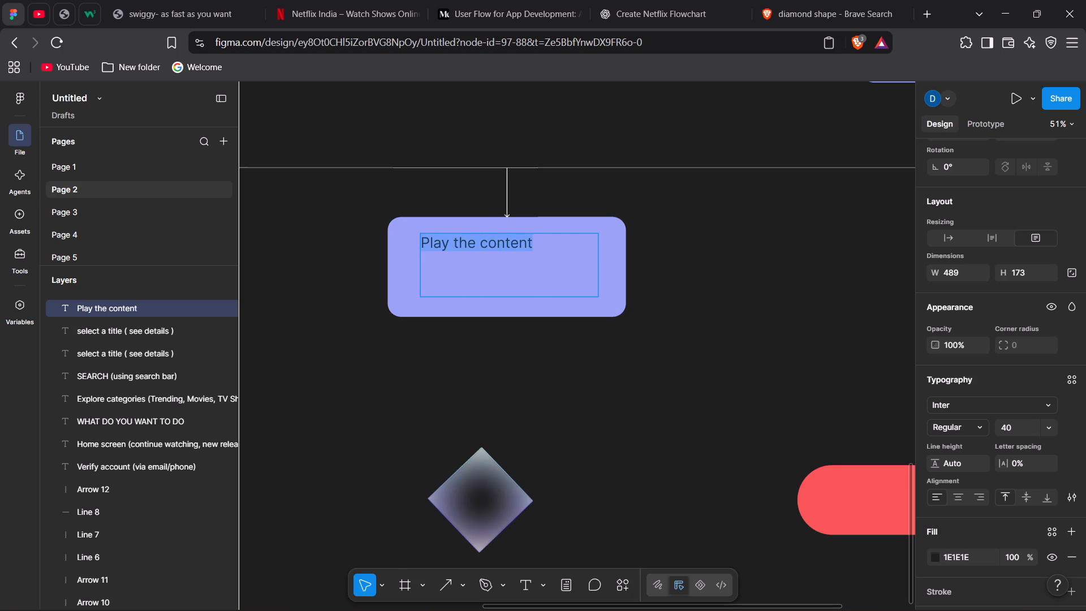
{"action": "left_click", "coordinate": [709, 331]}
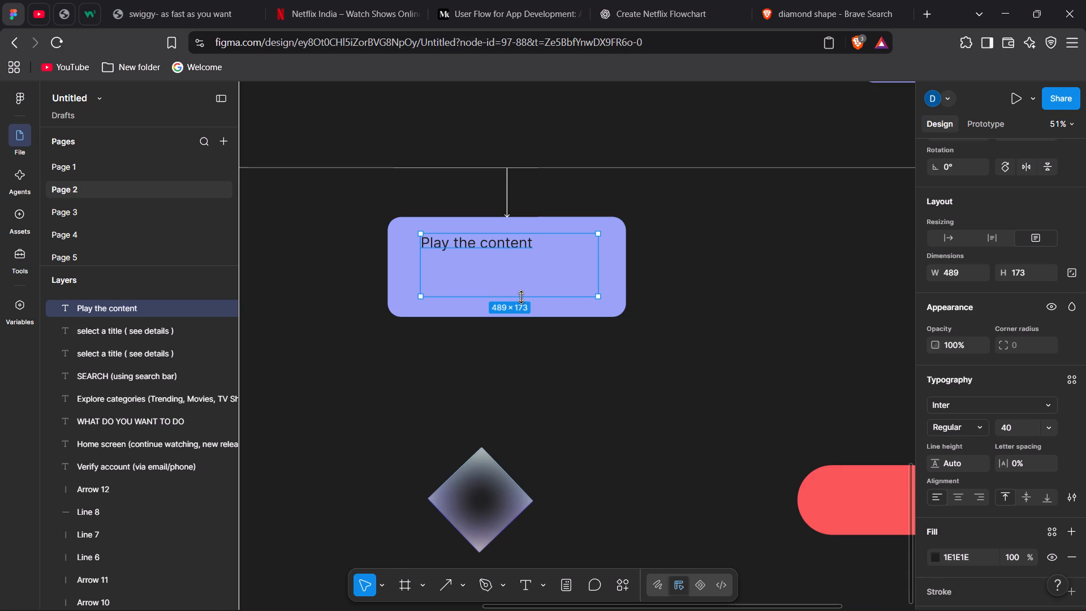
Shrink the "Play the content" text box to about 322 × 62 and centre it near the rectangle's upper edge.
{"action": "left_click_drag", "start_coordinate": [521, 297], "coordinate": [495, 256]}
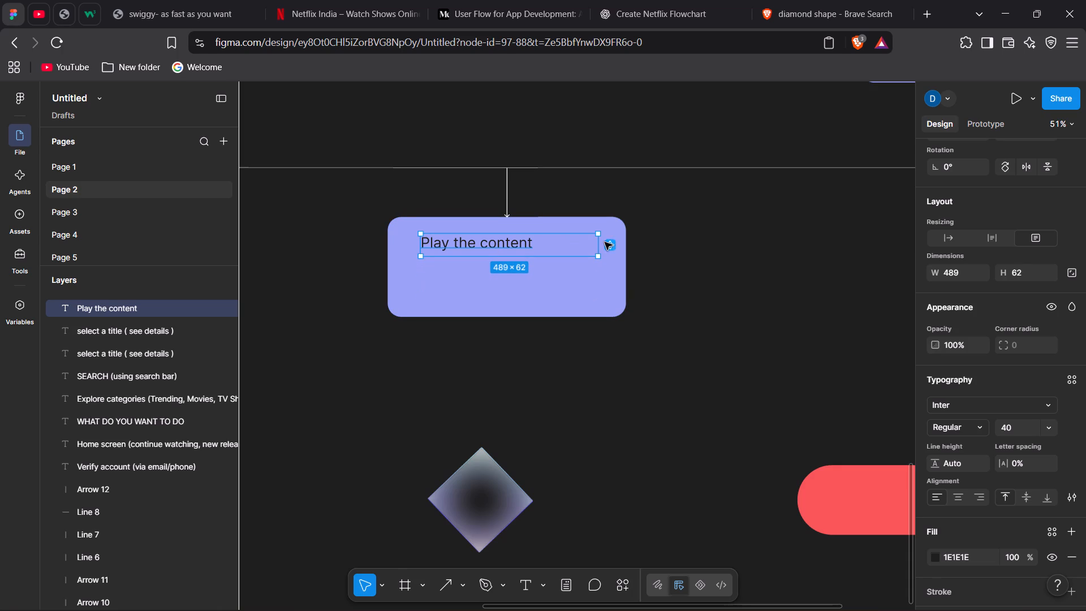
{"action": "left_click_drag", "start_coordinate": [598, 244], "coordinate": [536, 247]}
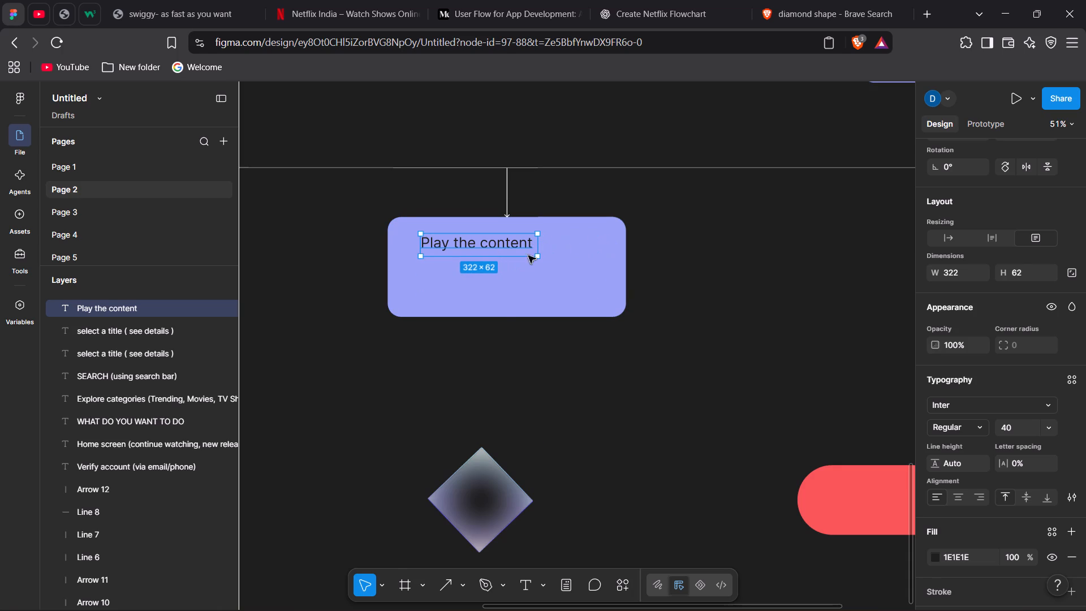
{"action": "left_click_drag", "start_coordinate": [492, 250], "coordinate": [501, 252]}
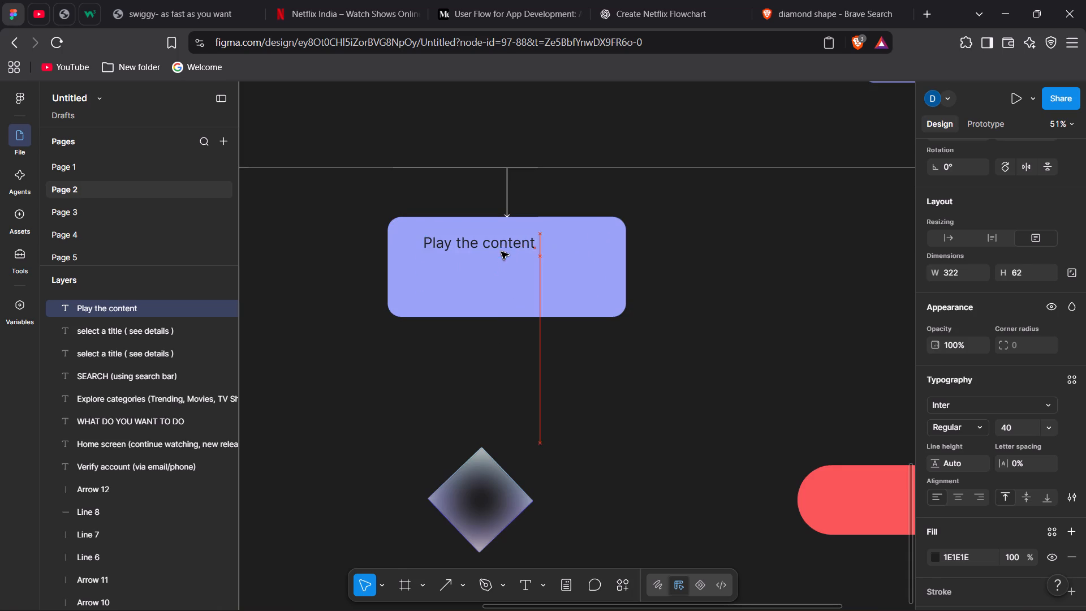
{"action": "left_click_drag", "start_coordinate": [501, 252], "coordinate": [518, 247]}
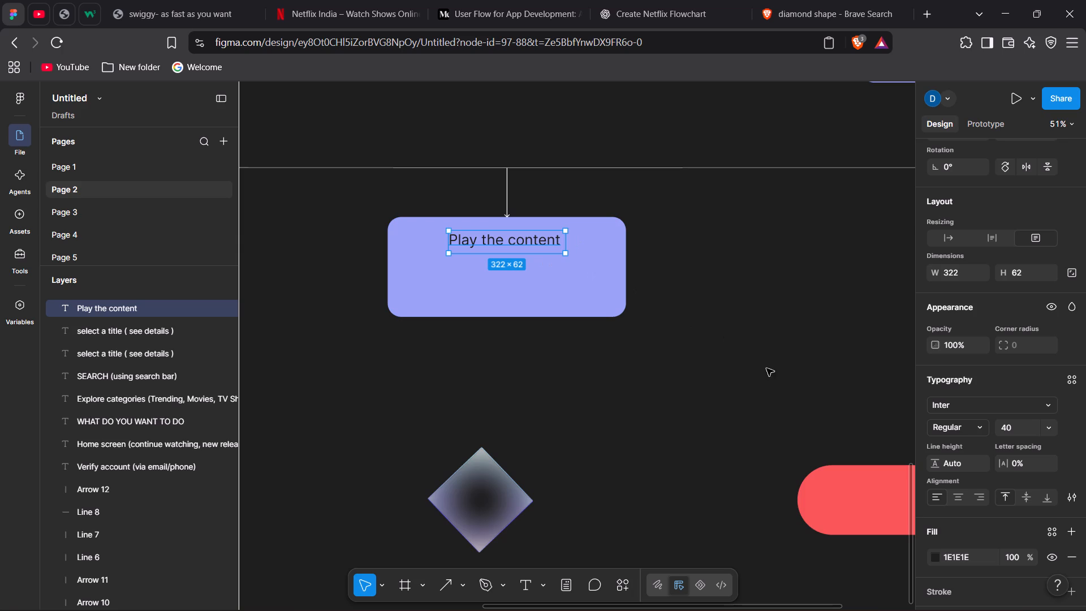
Set the font size of the "Play the content" text to 48.
{"action": "triple_click", "coordinate": [553, 246]}
{"action": "scroll", "coordinate": [988, 408], "scroll_direction": "down", "scroll_amount": 1}
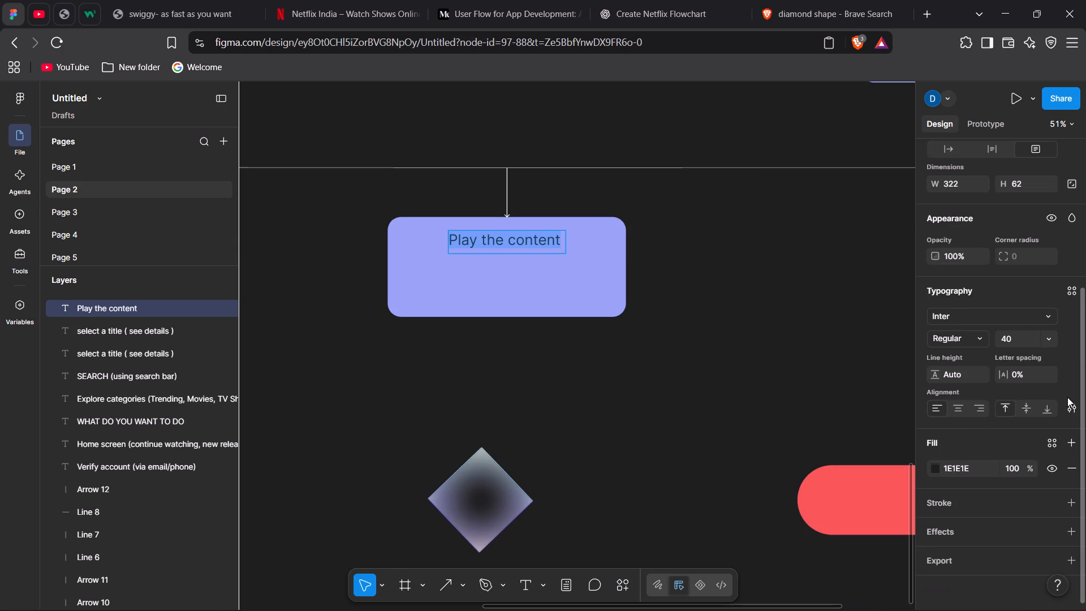
{"action": "left_click", "coordinate": [1051, 344]}
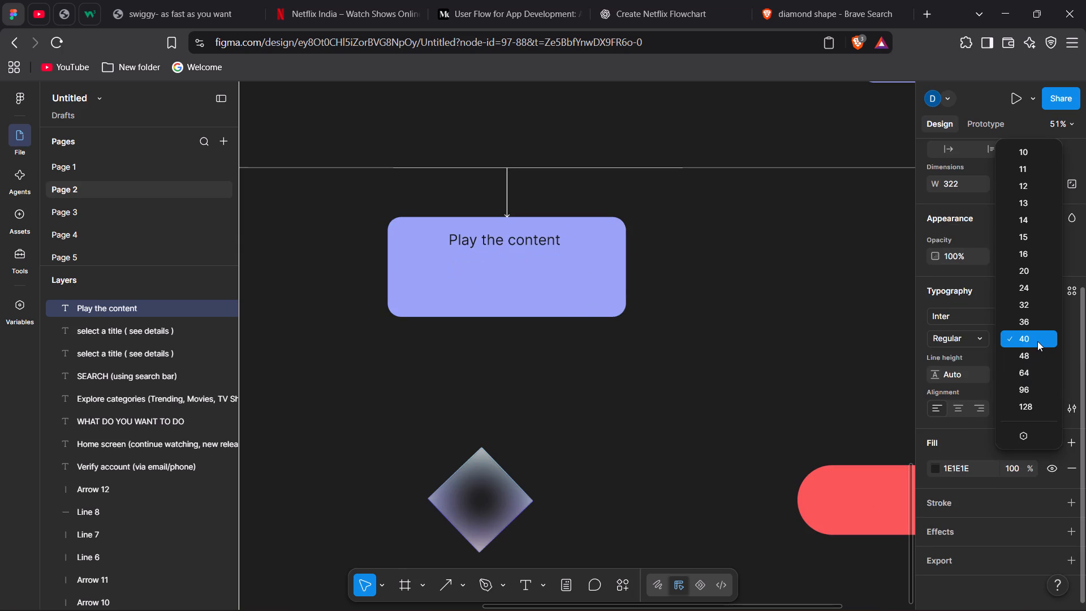
{"action": "left_click", "coordinate": [1038, 354]}
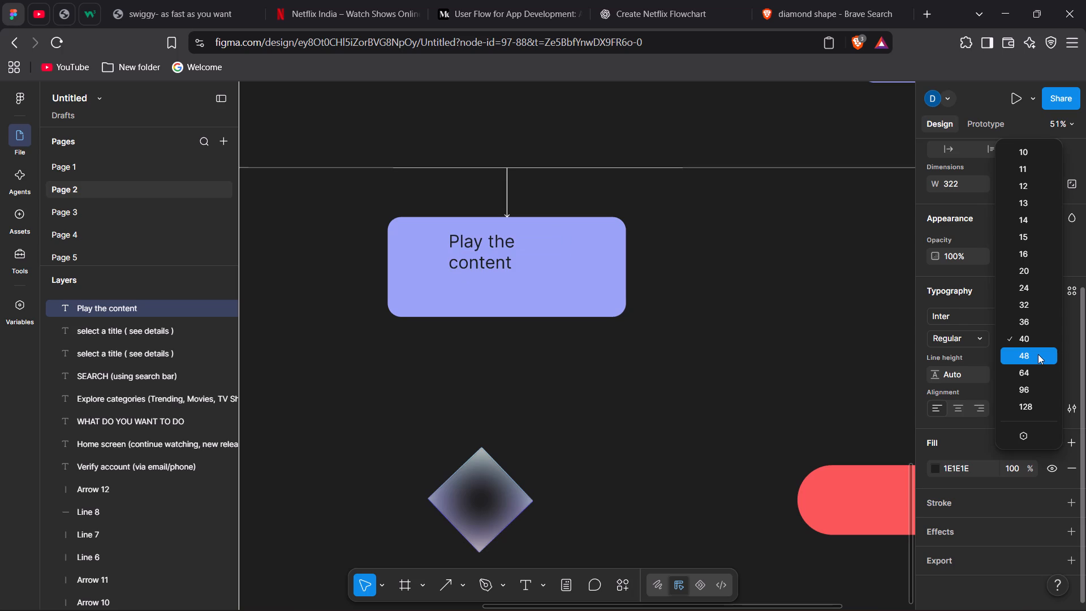
Widen the "Play the content" text box to about 390 × 62 so it fits on one line, and re-centre it horizontally in the rectangle.
{"action": "left_click", "coordinate": [502, 249]}
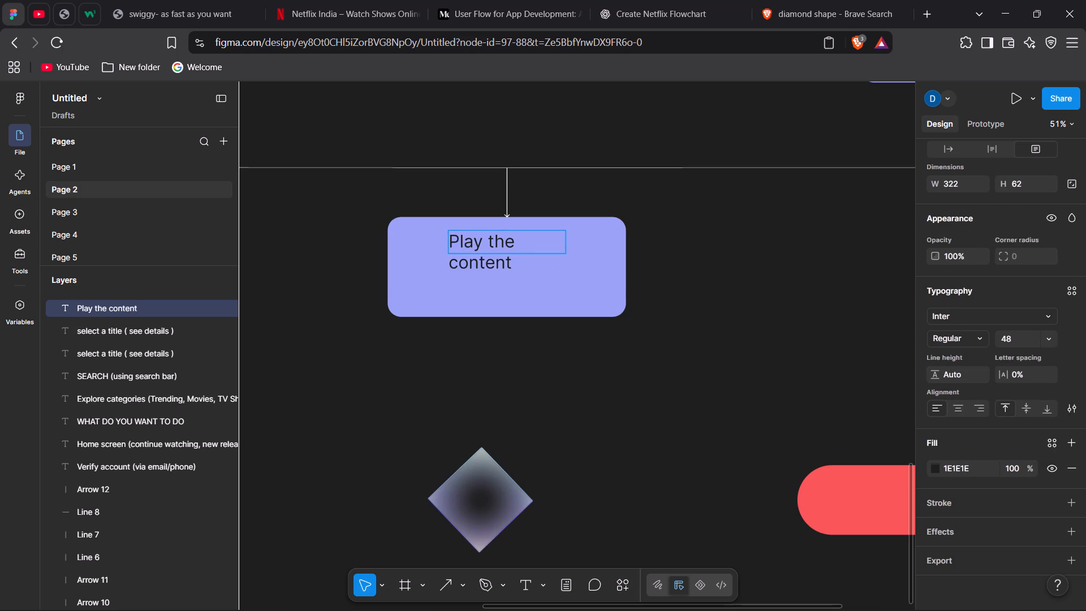
{"action": "double_click", "coordinate": [549, 247]}
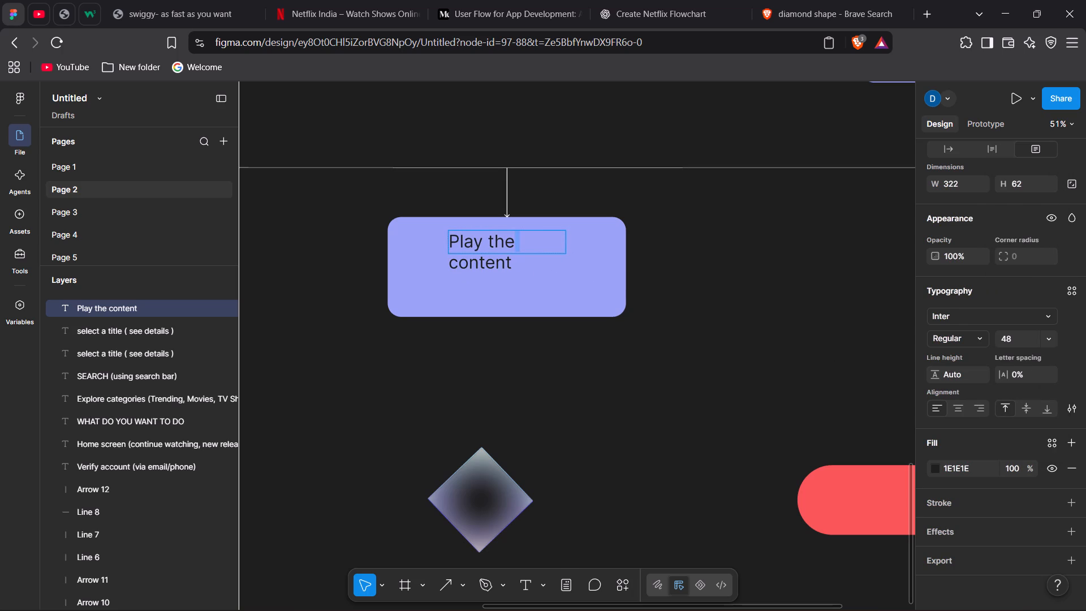
{"action": "left_click_drag", "start_coordinate": [549, 255], "coordinate": [549, 242]}
{"action": "double_click", "coordinate": [549, 242]}
{"action": "left_click_drag", "start_coordinate": [600, 429], "coordinate": [567, 247]}
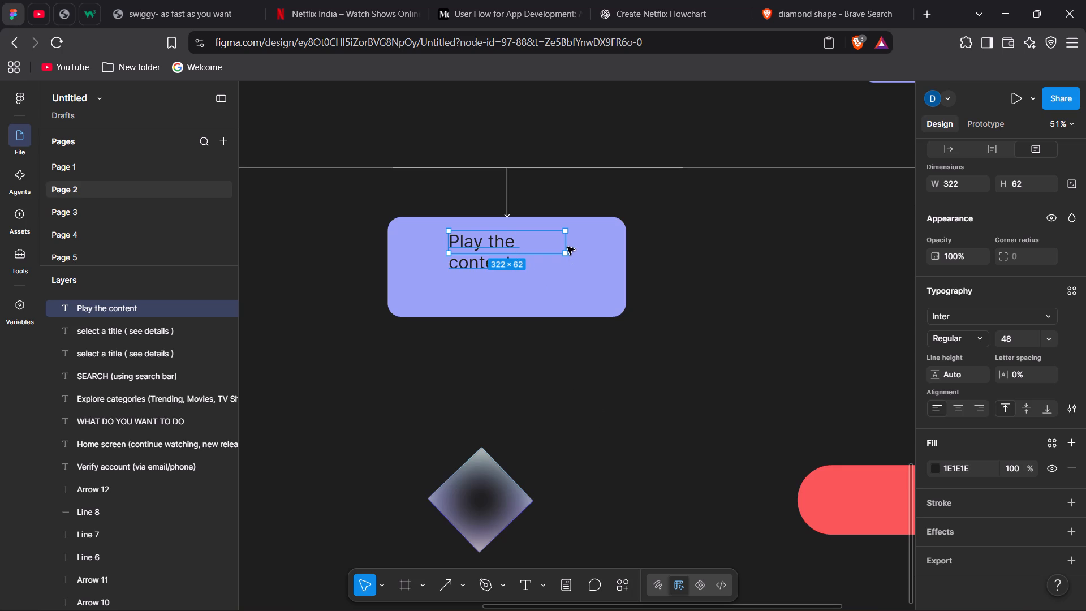
{"action": "left_click_drag", "start_coordinate": [567, 247], "coordinate": [566, 242]}
{"action": "left_click_drag", "start_coordinate": [566, 242], "coordinate": [588, 242]}
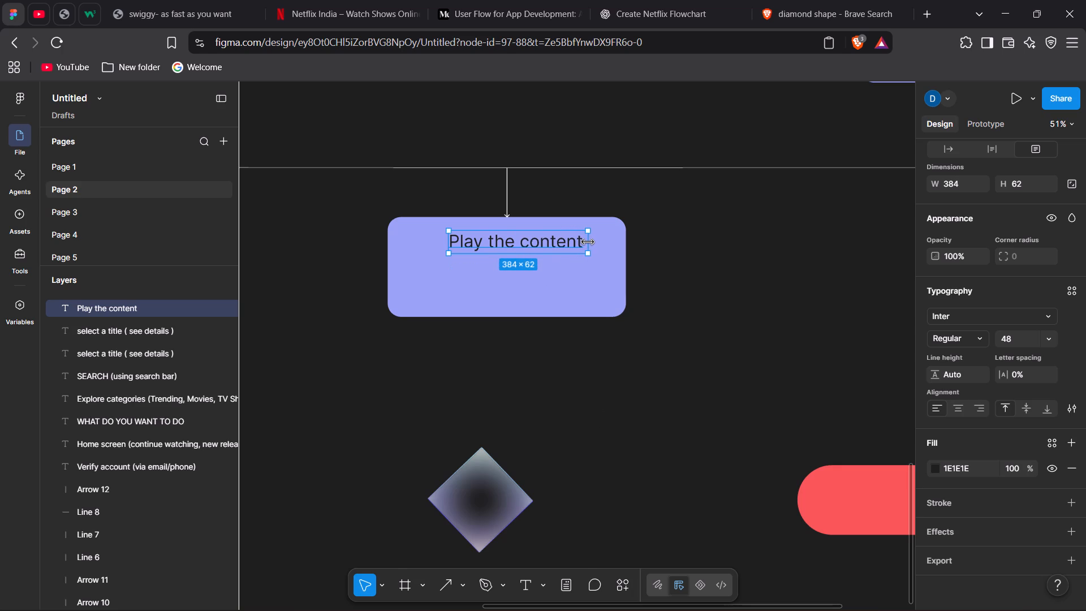
{"action": "left_click_drag", "start_coordinate": [588, 242], "coordinate": [589, 242]}
{"action": "left_click_drag", "start_coordinate": [519, 238], "coordinate": [507, 239]}
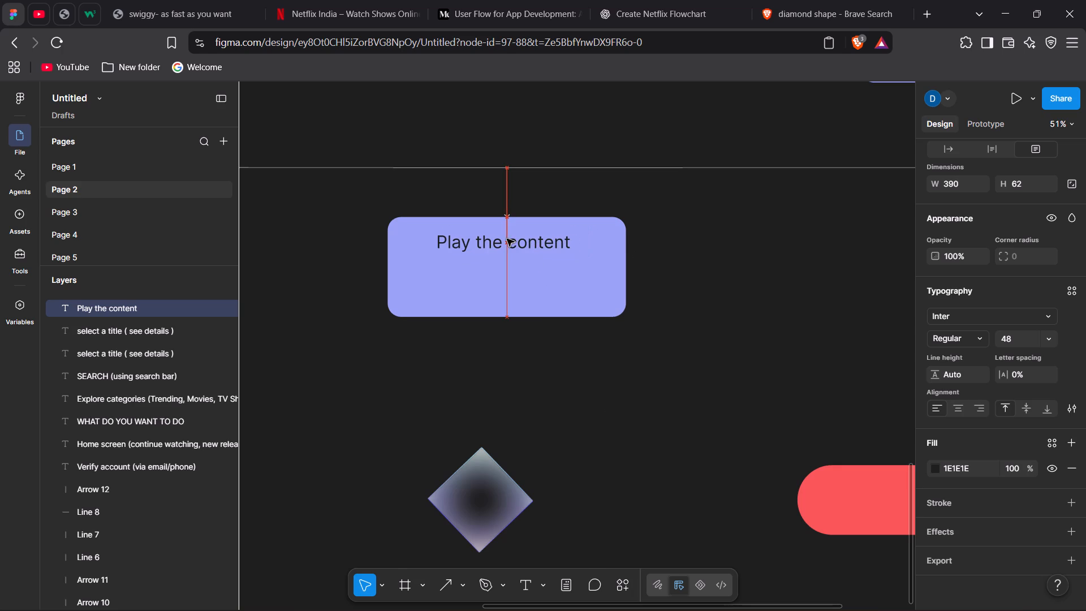
{"action": "left_click_drag", "start_coordinate": [507, 239], "coordinate": [510, 239]}
{"action": "left_click", "coordinate": [532, 329]}
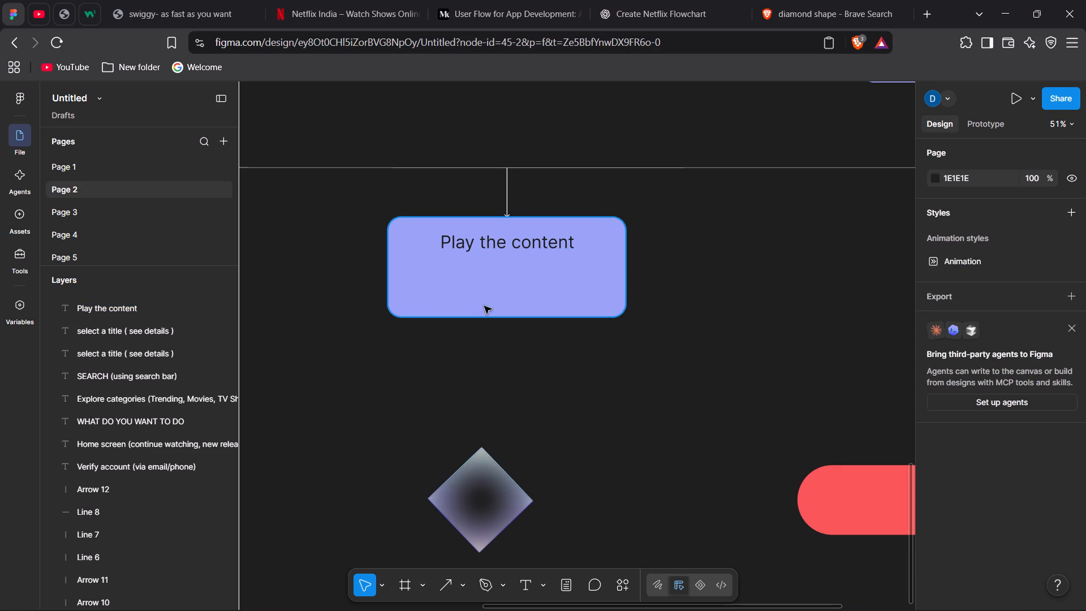
Add a text box about 302 × 53 just below the "Play the content" label, inside the same rectangle.
{"action": "left_click", "coordinate": [528, 588]}
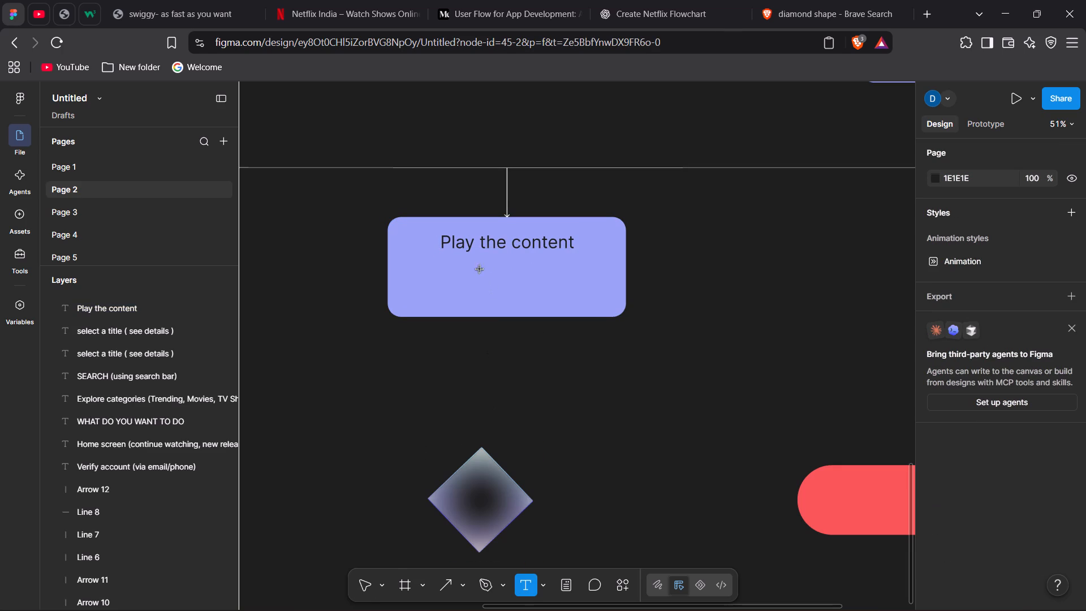
{"action": "left_click_drag", "start_coordinate": [456, 259], "coordinate": [553, 270]}
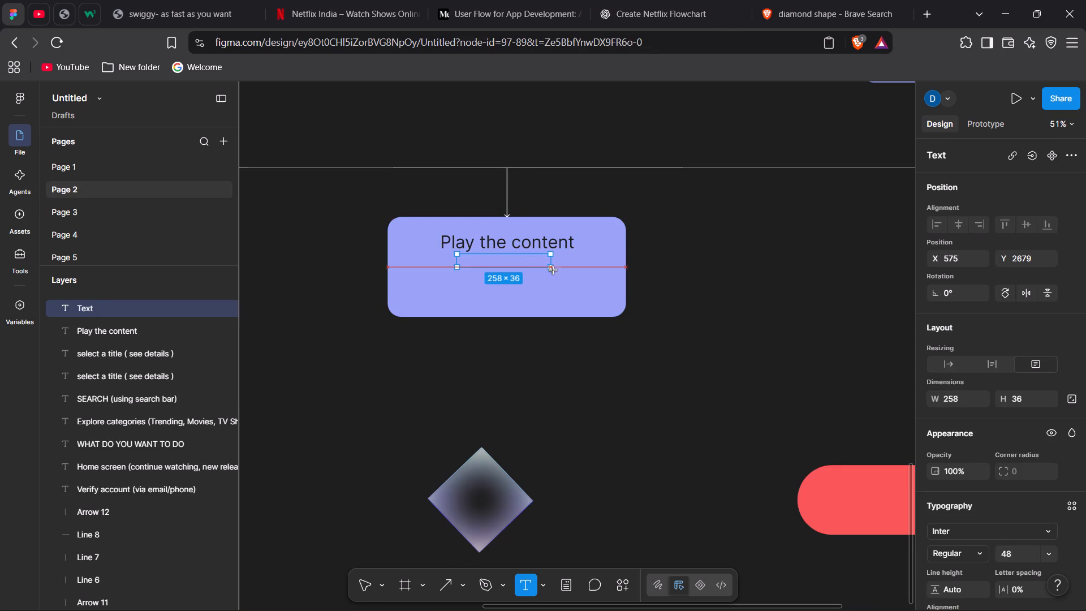
{"action": "left_click_drag", "start_coordinate": [553, 270], "coordinate": [566, 273]}
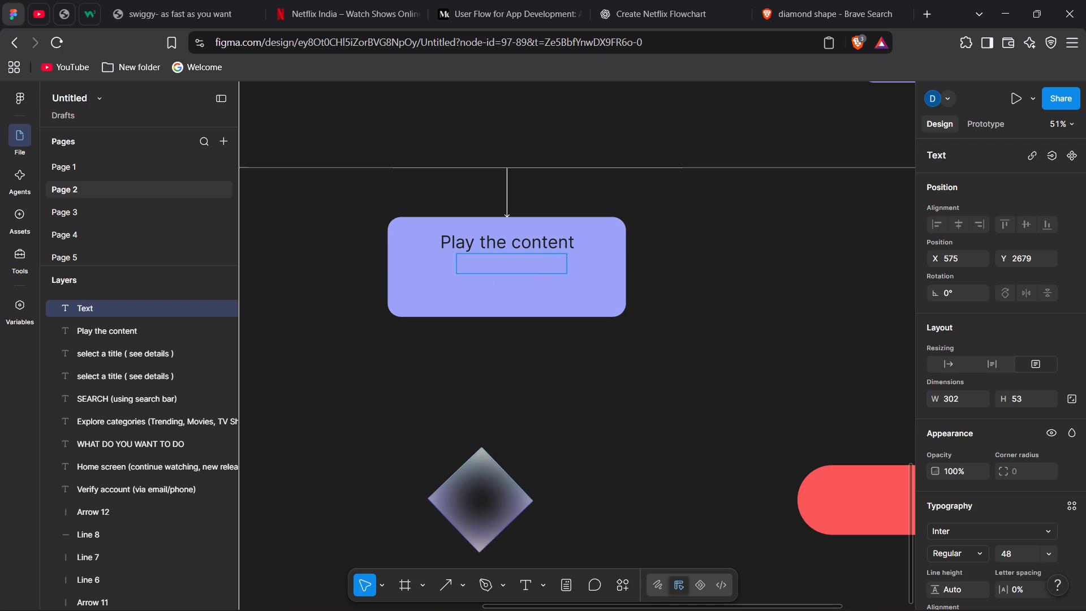
Format the empty text box below "Play the content" with font size 36 and fill colour 1E1E1E.
{"action": "scroll", "coordinate": [1015, 489], "scroll_direction": "down", "scroll_amount": 1}
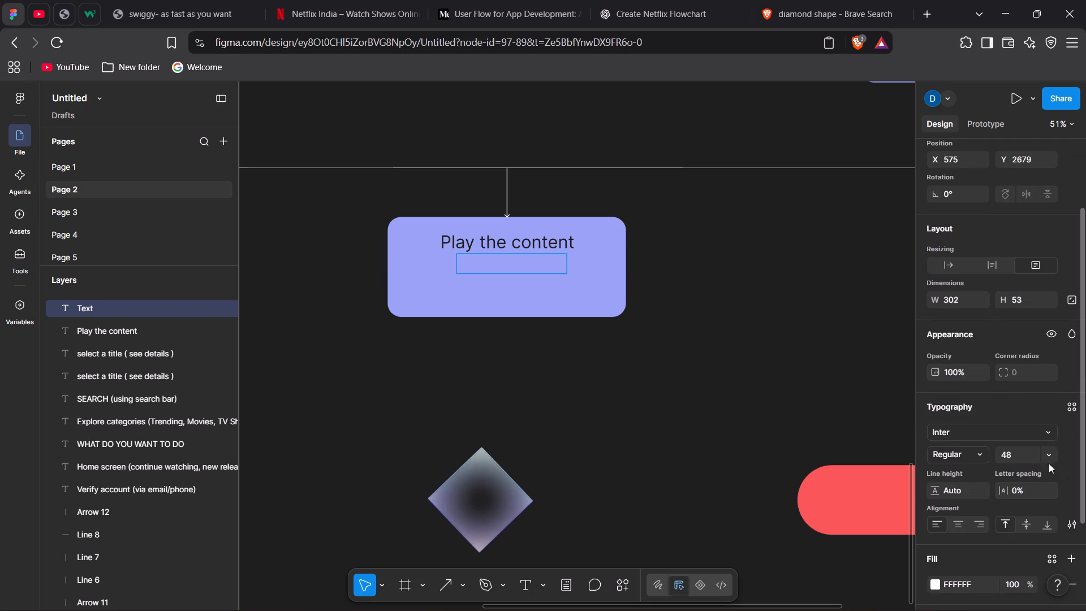
{"action": "left_click", "coordinate": [1050, 458]}
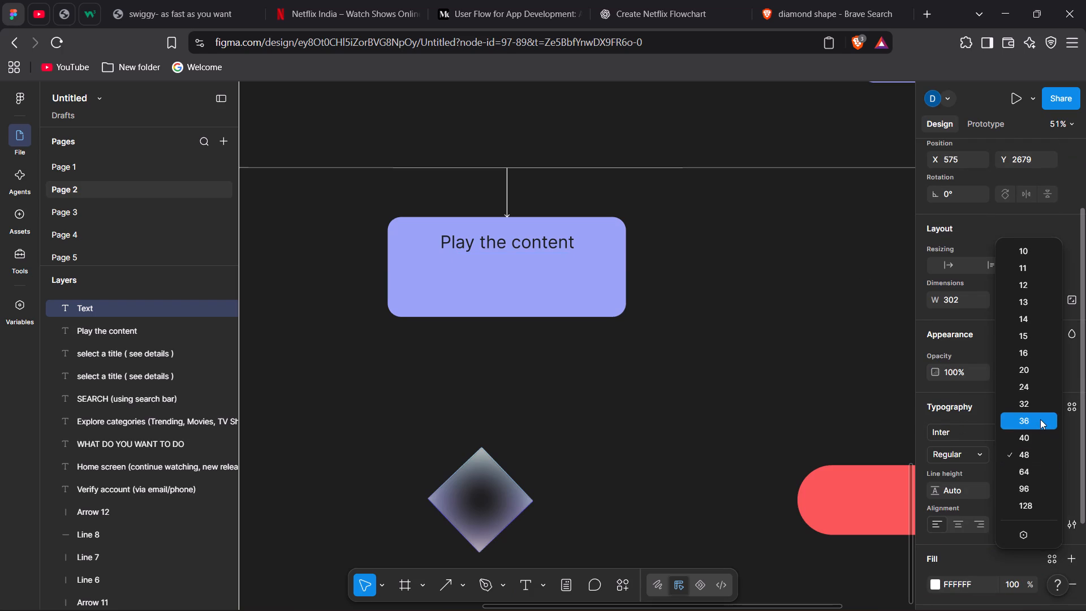
{"action": "left_click", "coordinate": [1040, 420]}
{"action": "scroll", "coordinate": [1015, 502], "scroll_direction": "down", "scroll_amount": 1}
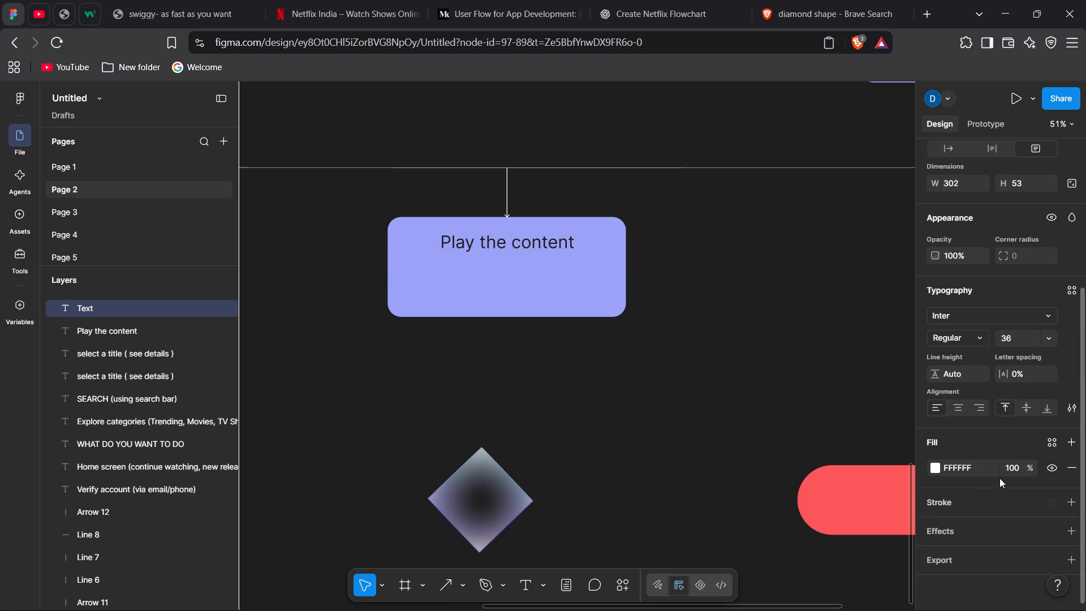
{"action": "left_click", "coordinate": [986, 472]}
{"action": "key", "text": "backslash"}
{"action": "key", "text": "BackSpace"}
{"action": "key", "text": "BackSpace"}
{"action": "key", "text": "BackSpace"}
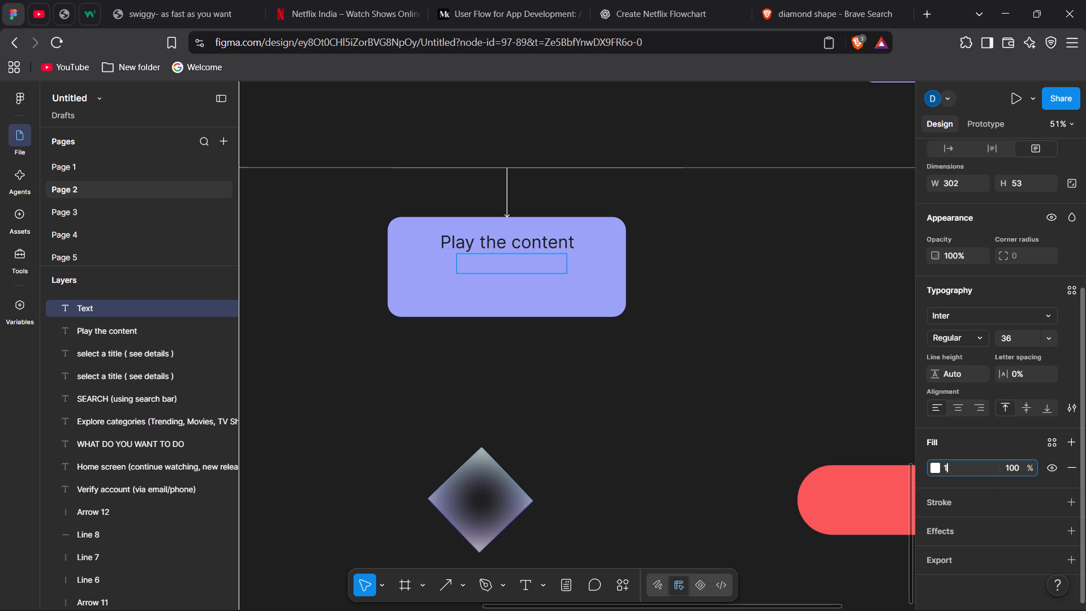
{"action": "type", "text": "E1E1E"}
{"action": "key", "text": "Return"}
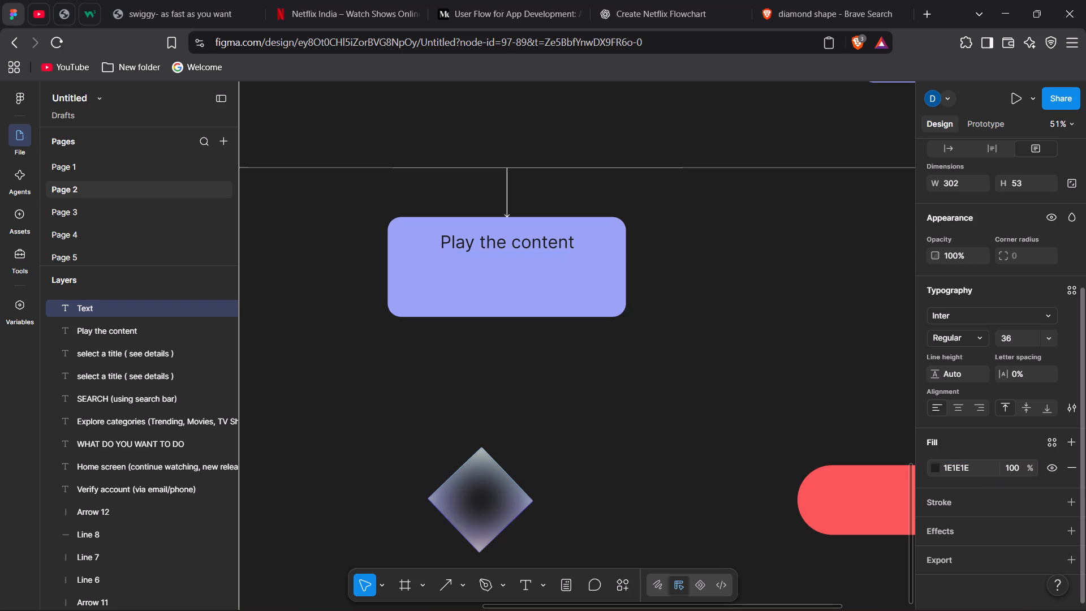
Enter "movie/ webseries" in the text box below the "Play the content" label.
{"action": "left_click", "coordinate": [503, 263]}
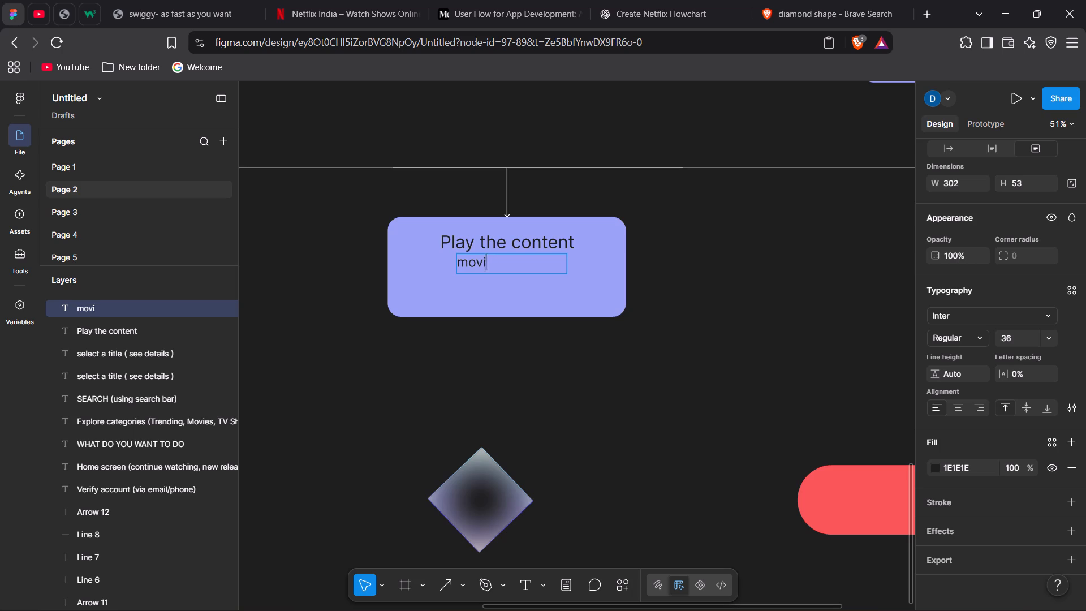
{"action": "key", "text": "BackSpace"}
{"action": "key", "text": "BackSpace"}
{"action": "key", "text": "e"}
{"action": "type", "text": "/ w"}
{"action": "type", "text": "ebseriee"}
{"action": "key", "text": "BackSpace"}
{"action": "key", "text": "s"}
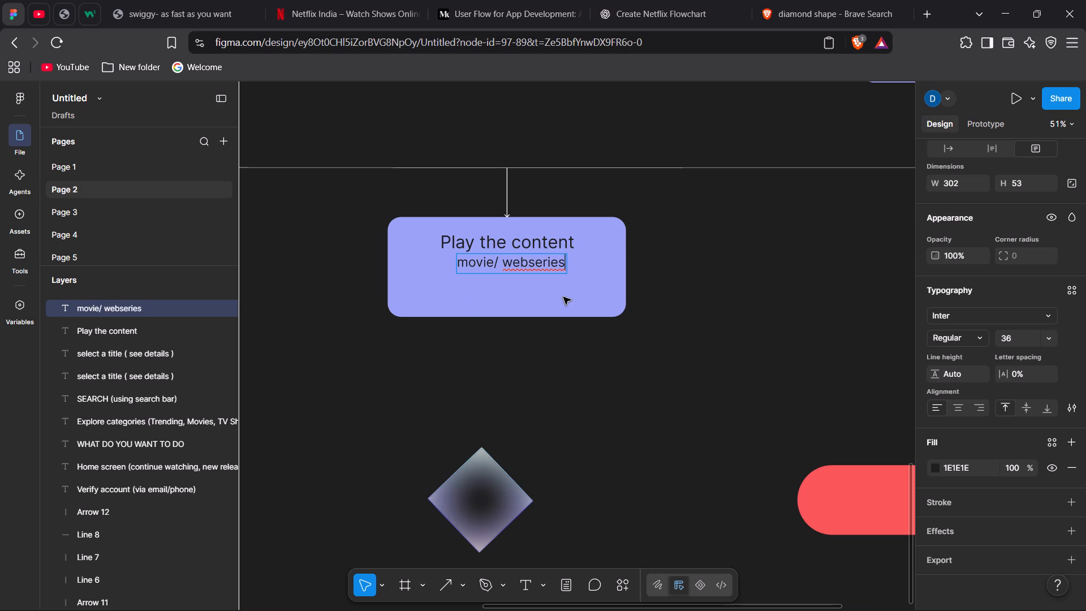
{"action": "left_click", "coordinate": [569, 339]}
{"action": "left_click", "coordinate": [569, 339]}
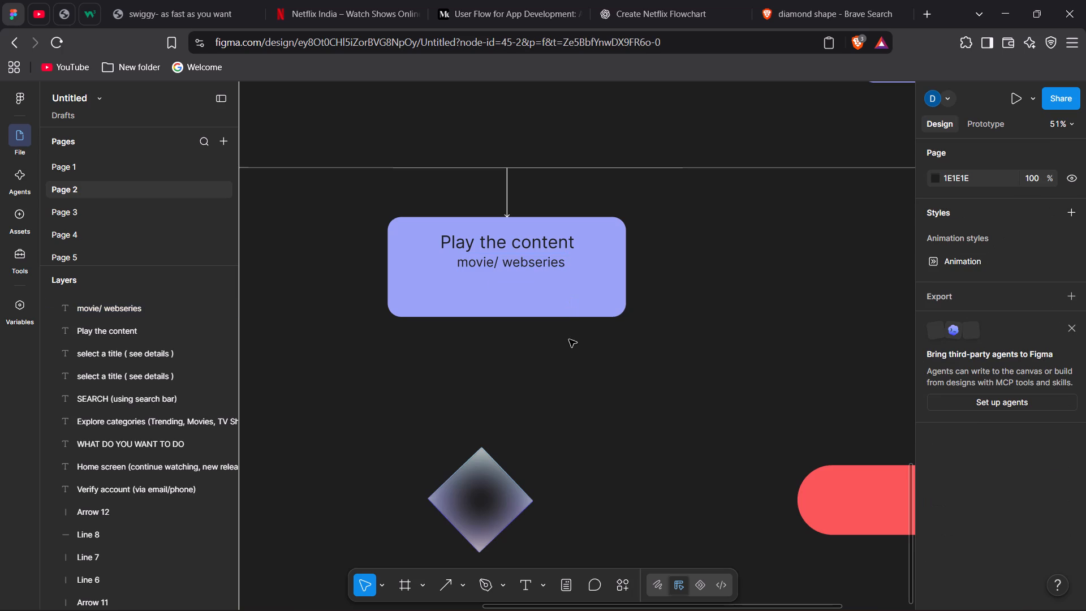
Examine the lower part of the reference flowchart image for the wording of the "Play the content" box.
{"action": "scroll", "coordinate": [569, 339], "scroll_direction": "up", "scroll_amount": 2}
{"action": "scroll", "coordinate": [569, 339], "scroll_direction": "right", "scroll_amount": 3}
{"action": "scroll", "coordinate": [569, 339], "scroll_direction": "up", "scroll_amount": 1}
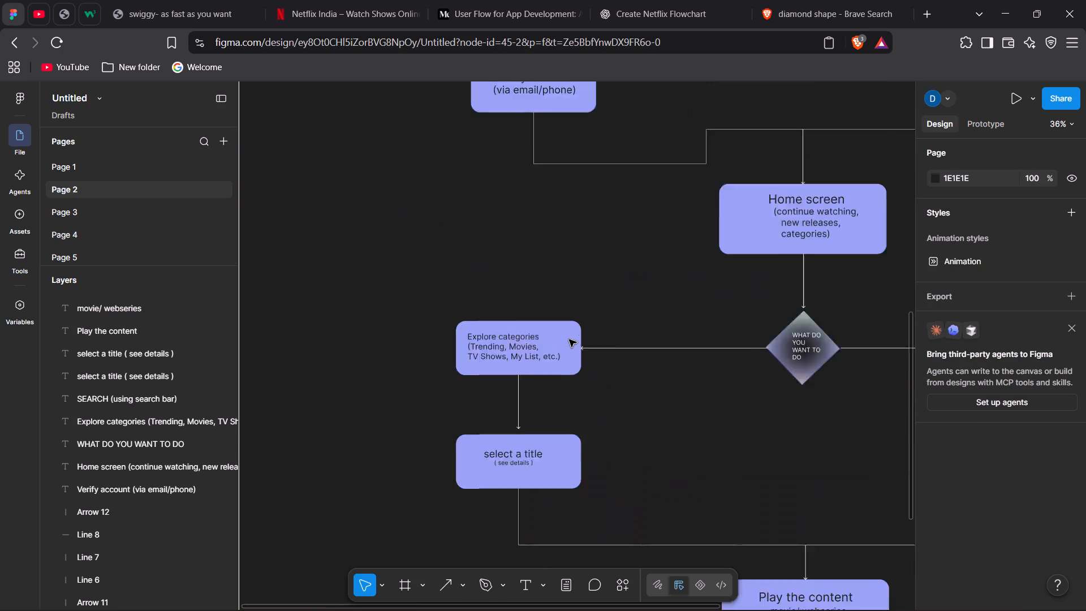
{"action": "scroll", "coordinate": [569, 339], "scroll_direction": "up", "scroll_amount": 3}
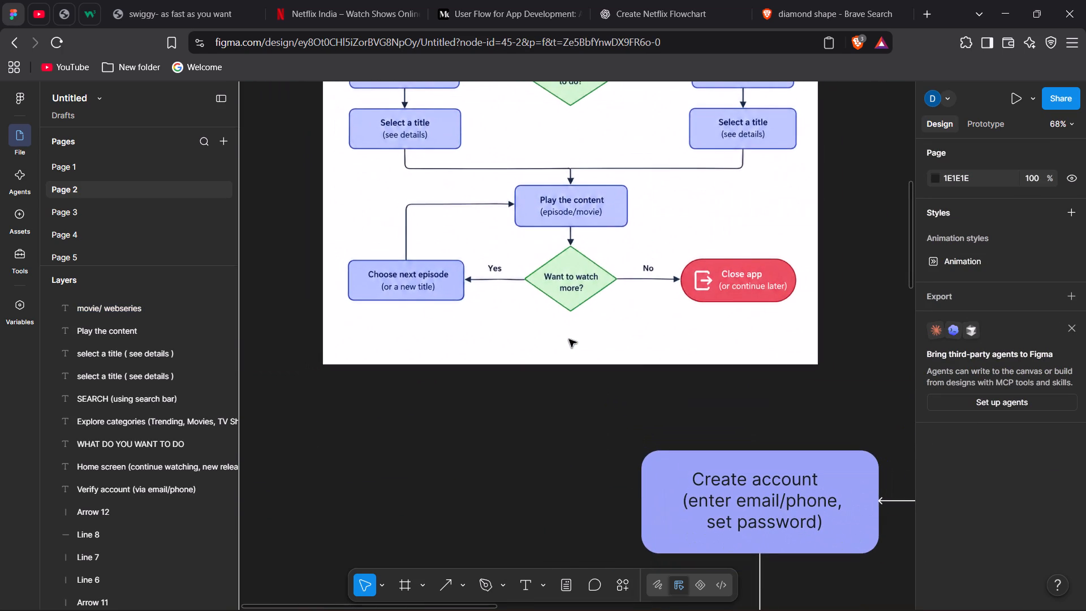
{"action": "scroll", "coordinate": [569, 339], "scroll_direction": "up", "scroll_amount": 1}
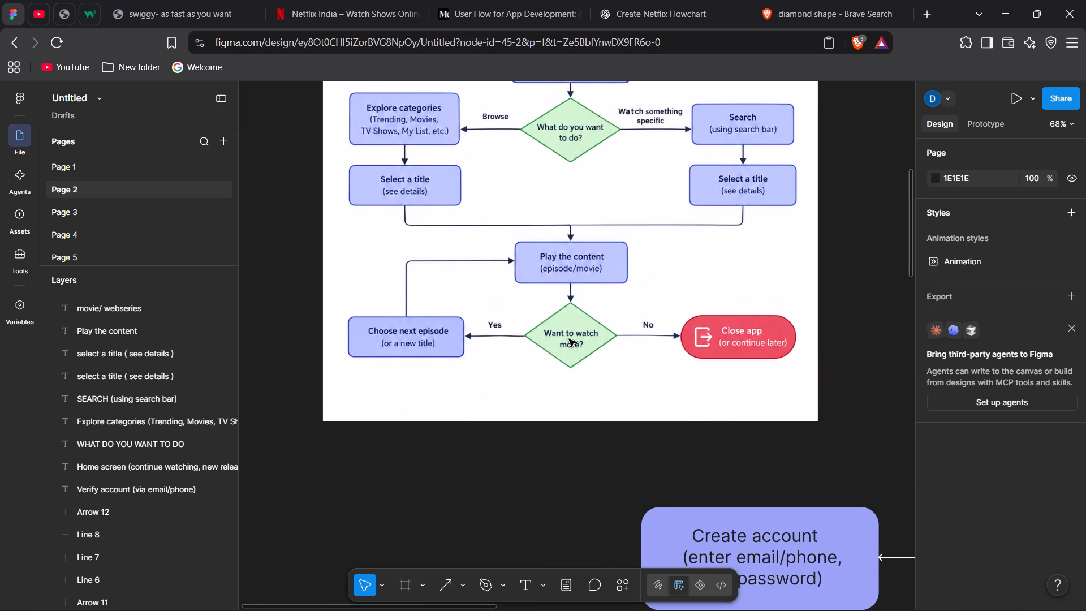
{"action": "scroll", "coordinate": [569, 339], "scroll_direction": "left", "scroll_amount": 1}
{"action": "scroll", "coordinate": [569, 339], "scroll_direction": "down", "scroll_amount": 6}
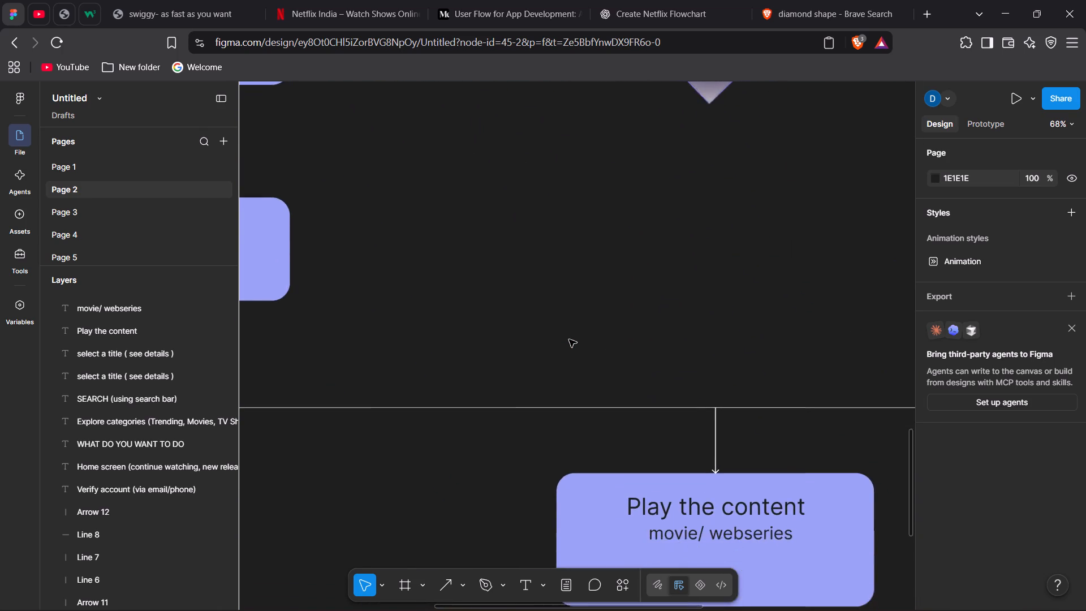
{"action": "scroll", "coordinate": [569, 339], "scroll_direction": "left", "scroll_amount": 1}
{"action": "scroll", "coordinate": [569, 339], "scroll_direction": "down", "scroll_amount": 1}
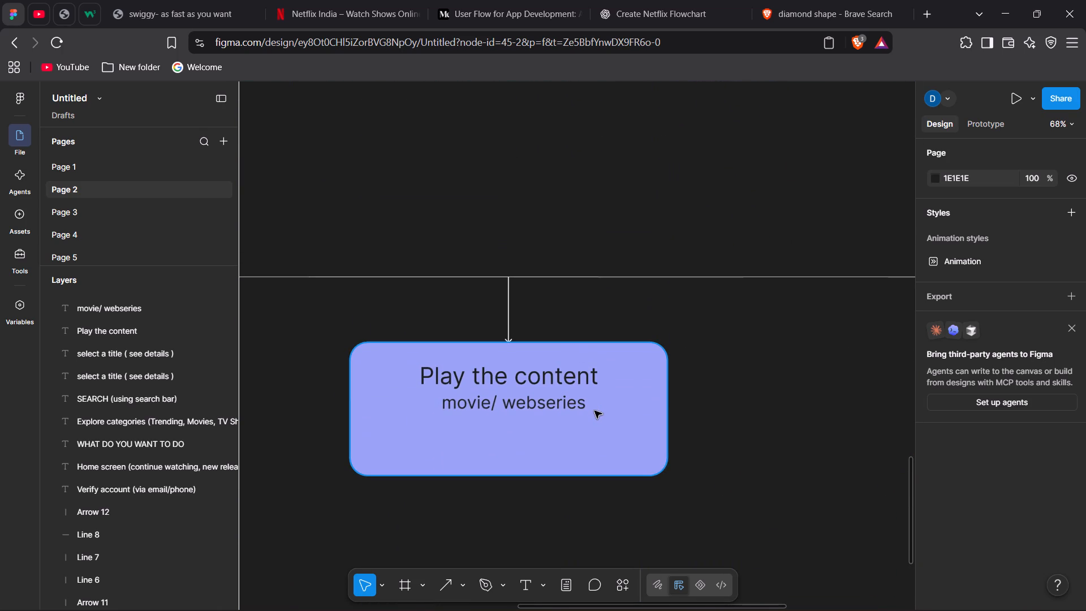
Edit the subtitle below "Play the content" to read "(movie/ webserie)".
{"action": "left_click", "coordinate": [590, 404]}
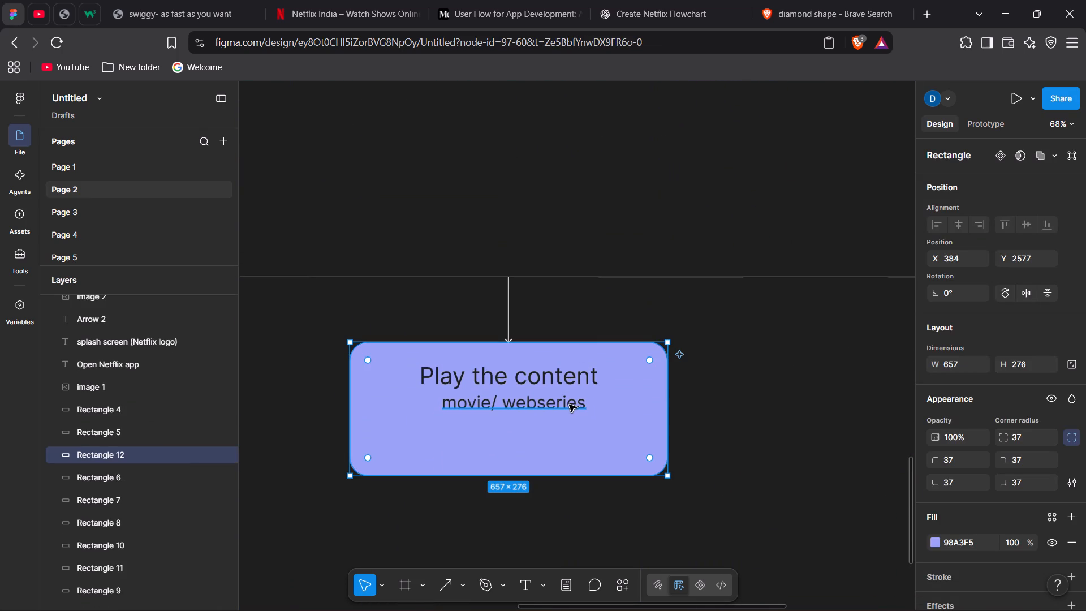
{"action": "double_click", "coordinate": [568, 405]}
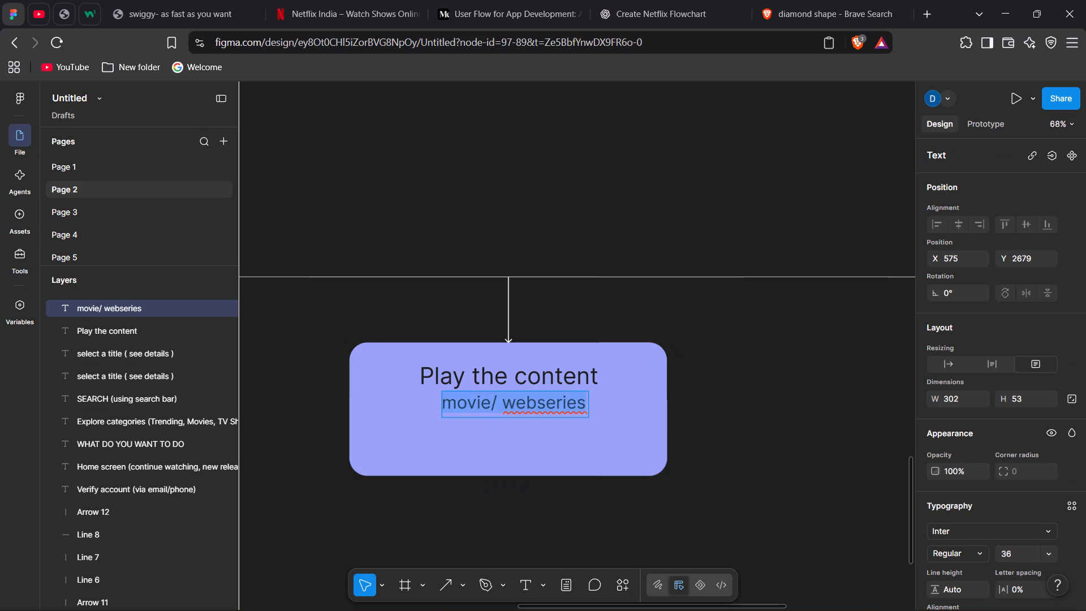
{"action": "left_click", "coordinate": [584, 406]}
{"action": "key", "text": "BackSpace"}
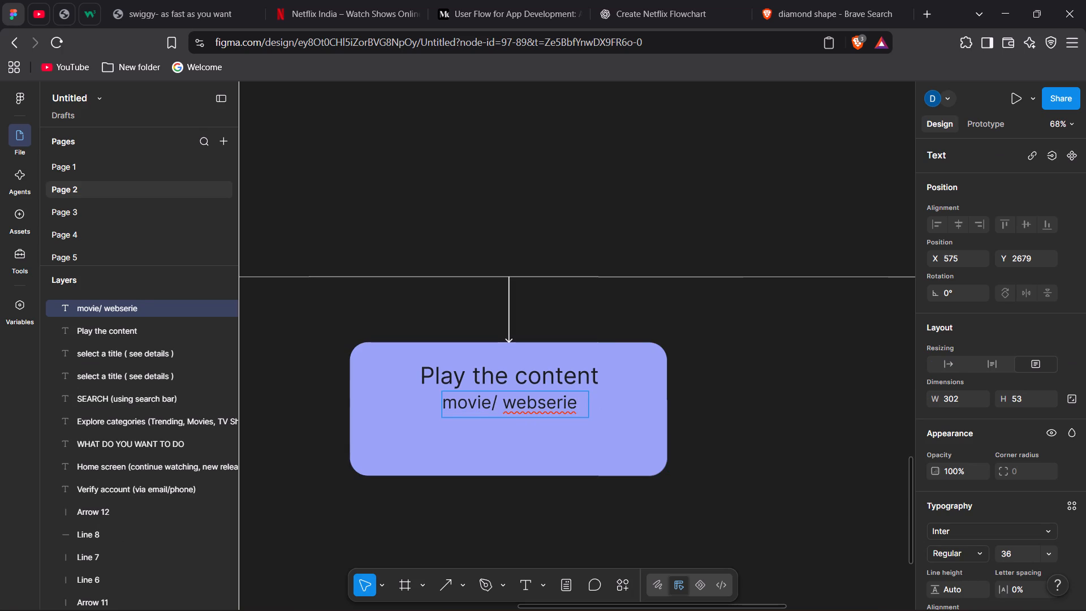
{"action": "key", "text": "shift+parenright"}
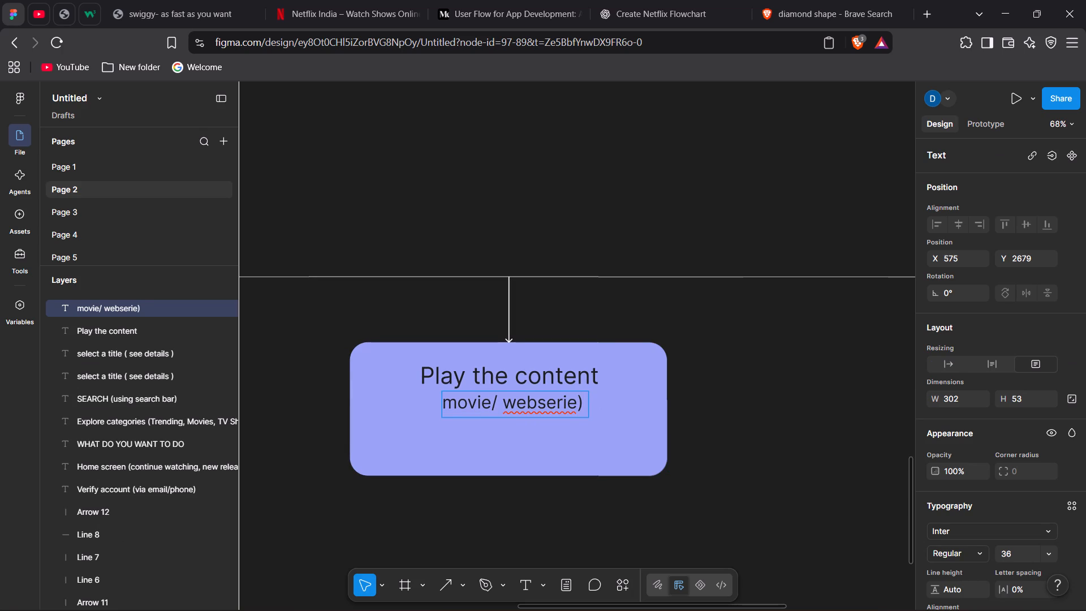
{"action": "left_click", "coordinate": [443, 401]}
{"action": "key", "text": "shift+parenleft"}
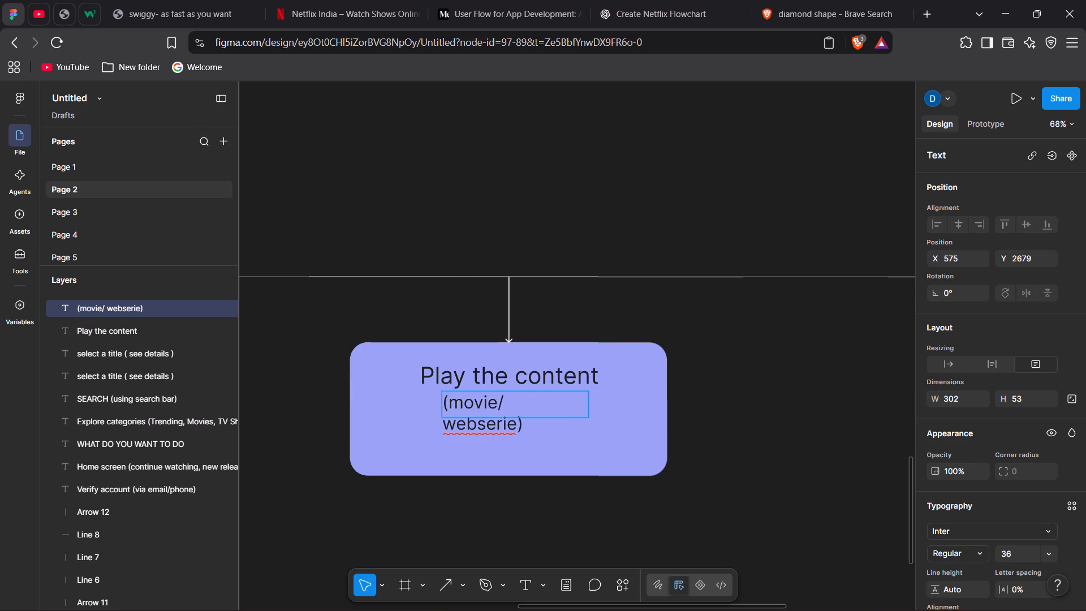
Widen the "(movie/ webserie)" text box to about 311 × 53 so it fits on one line.
{"action": "left_click", "coordinate": [579, 522]}
{"action": "left_click", "coordinate": [589, 408]}
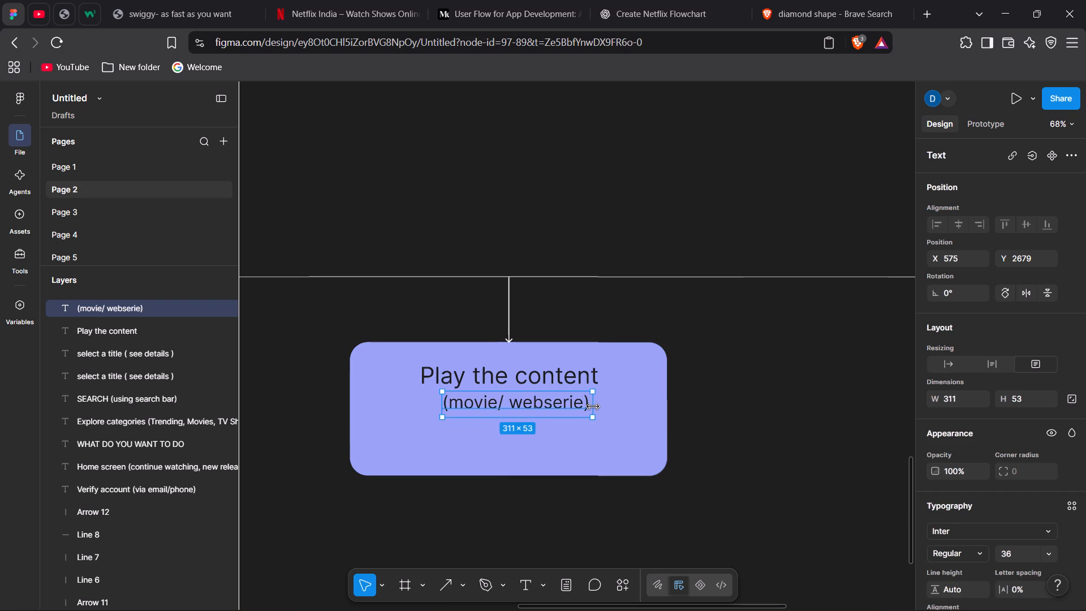
{"action": "left_click", "coordinate": [747, 449]}
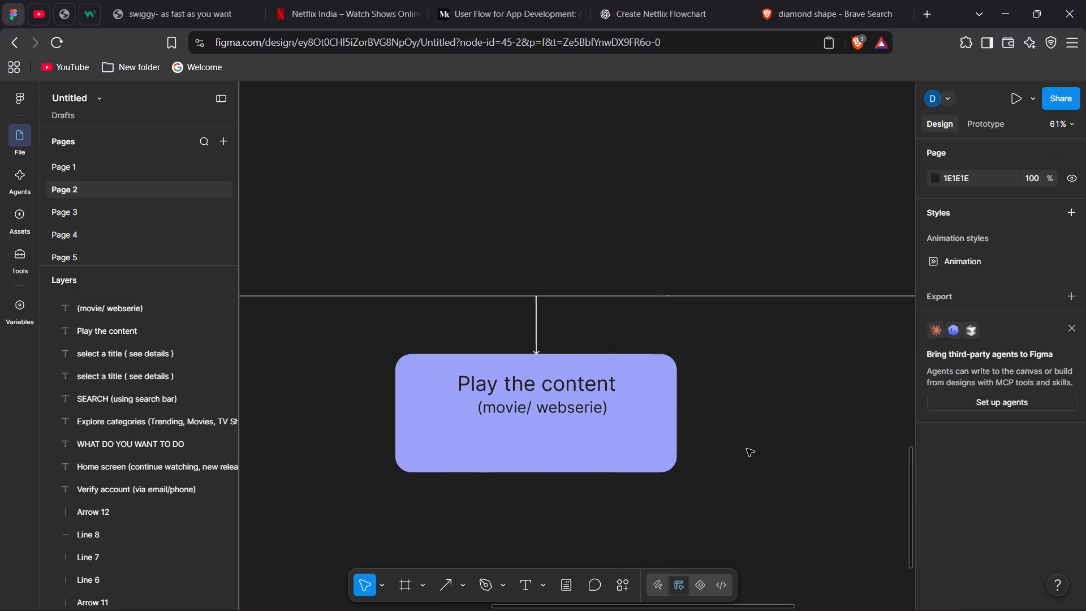
Move the empty lower diamond horizontally to about X 542, centred beneath the "Play the content" rectangle and the upper diamond.
{"action": "scroll", "coordinate": [747, 449], "scroll_direction": "down", "scroll_amount": 2}
{"action": "left_click", "coordinate": [747, 449]}
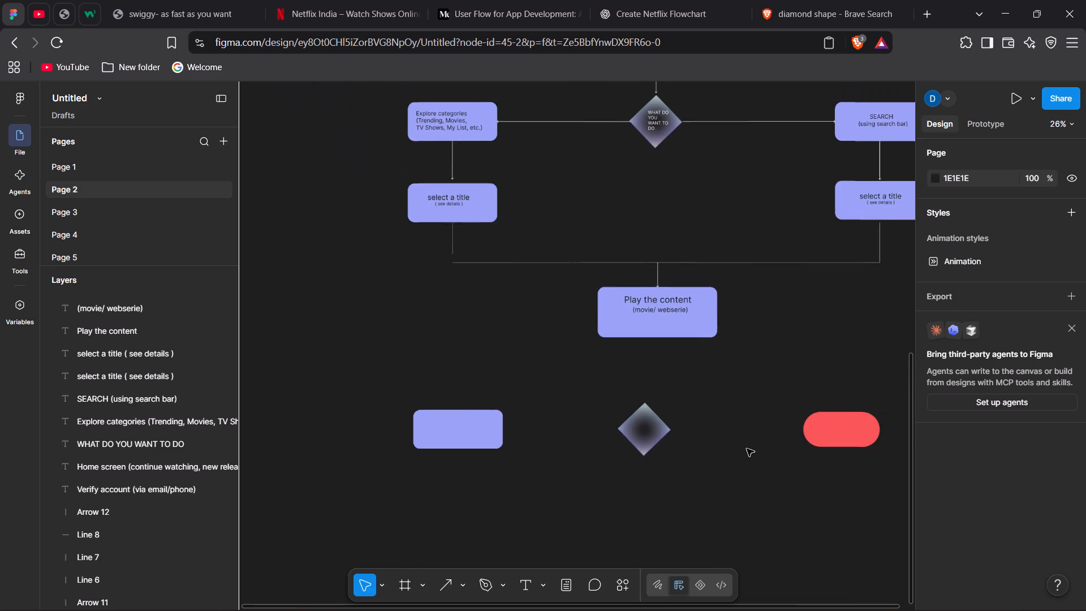
{"action": "scroll", "coordinate": [747, 449], "scroll_direction": "up", "scroll_amount": 1}
{"action": "left_click_drag", "start_coordinate": [652, 480], "coordinate": [654, 480]}
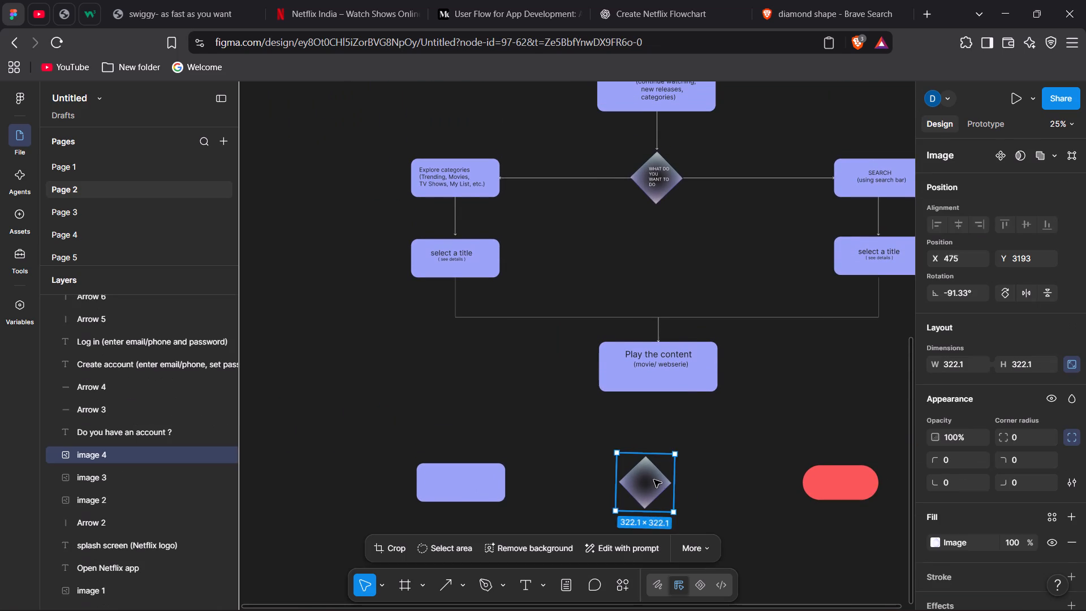
{"action": "left_click_drag", "start_coordinate": [654, 480], "coordinate": [663, 479]}
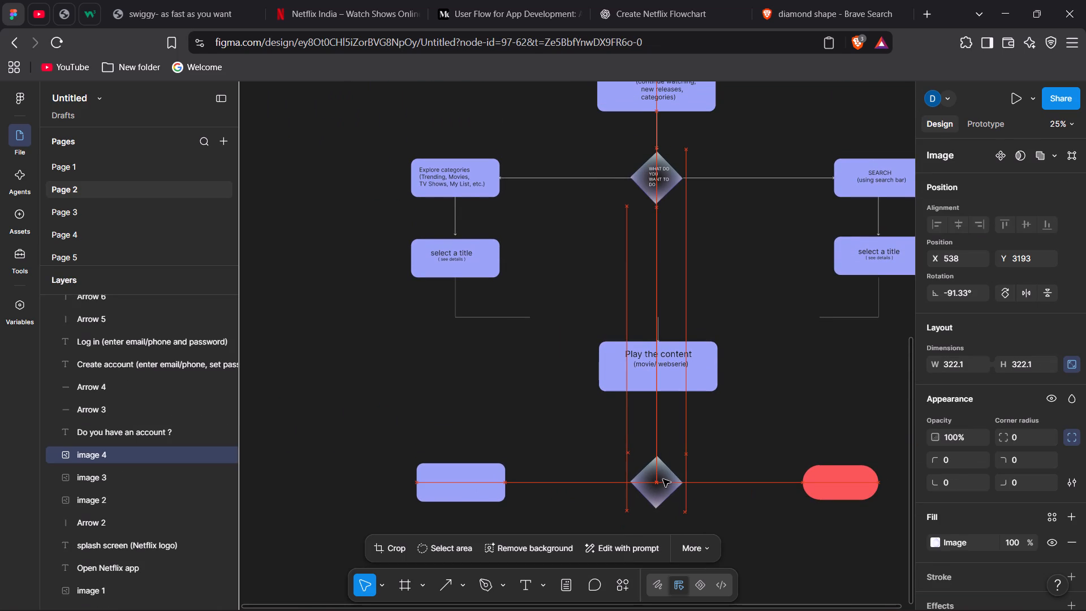
{"action": "left_click_drag", "start_coordinate": [663, 479], "coordinate": [664, 479]}
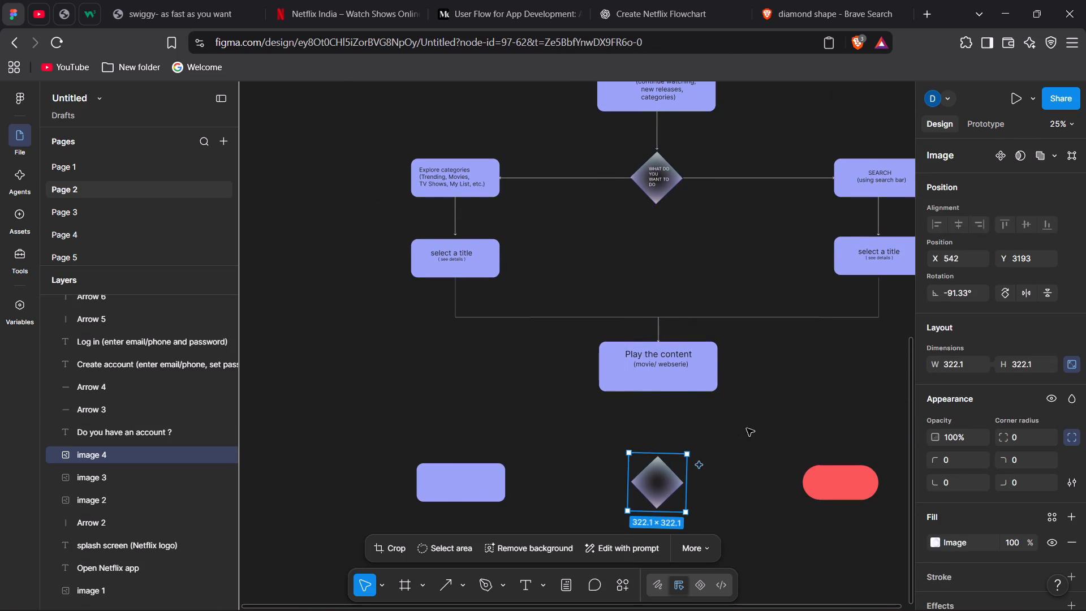
{"action": "left_click", "coordinate": [798, 385]}
Shrink the "Play the content" rectangle to about 216 high and narrow it from both sides around its text, with X at about 447.
{"action": "scroll", "coordinate": [798, 385], "scroll_direction": "up", "scroll_amount": 1}
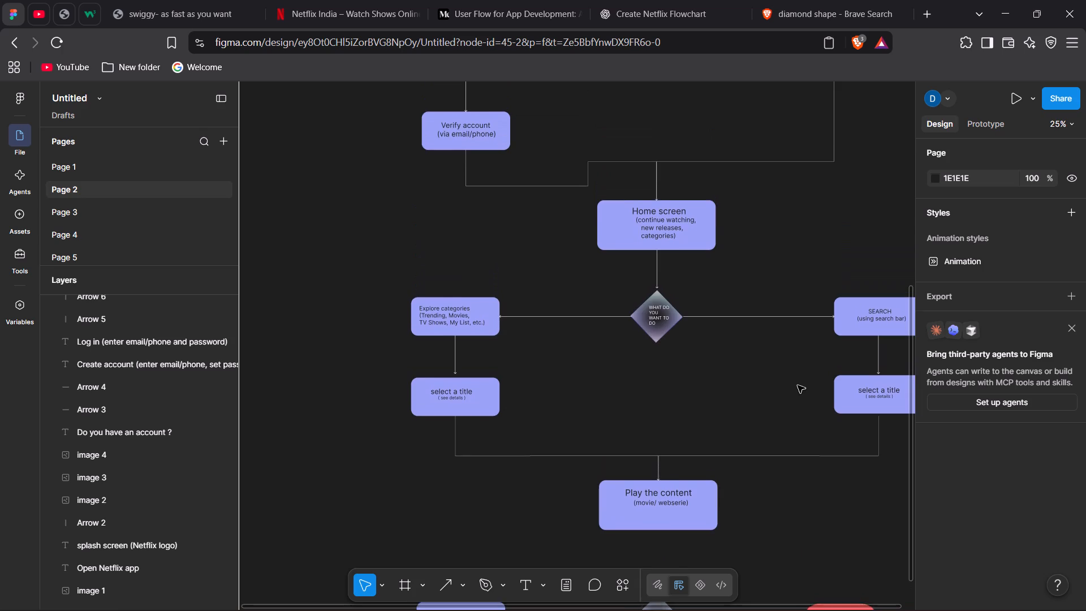
{"action": "scroll", "coordinate": [785, 373], "scroll_direction": "down", "scroll_amount": 1}
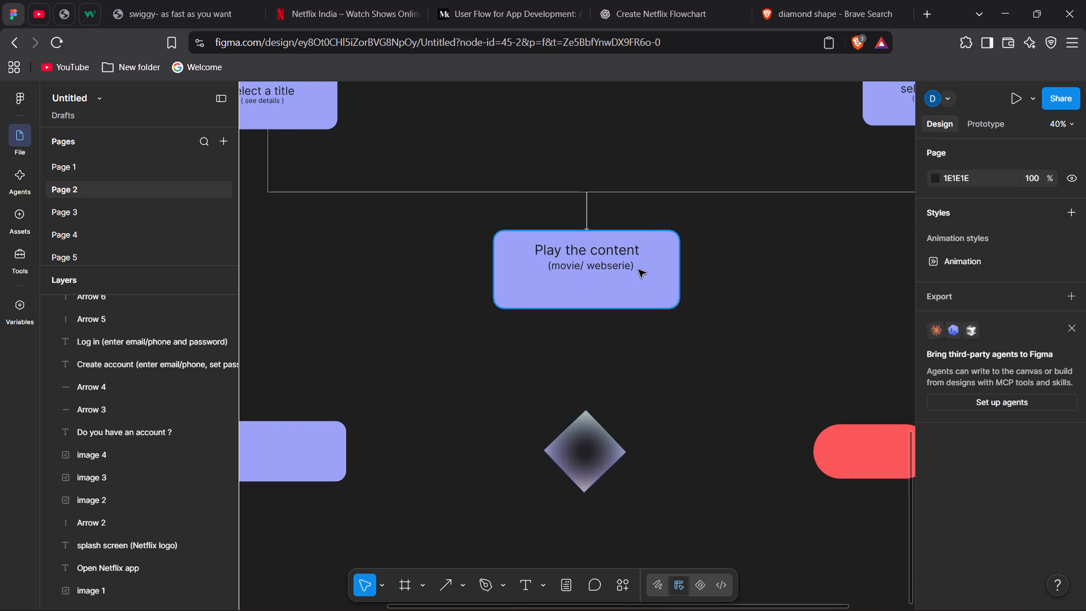
{"action": "left_click", "coordinate": [649, 300]}
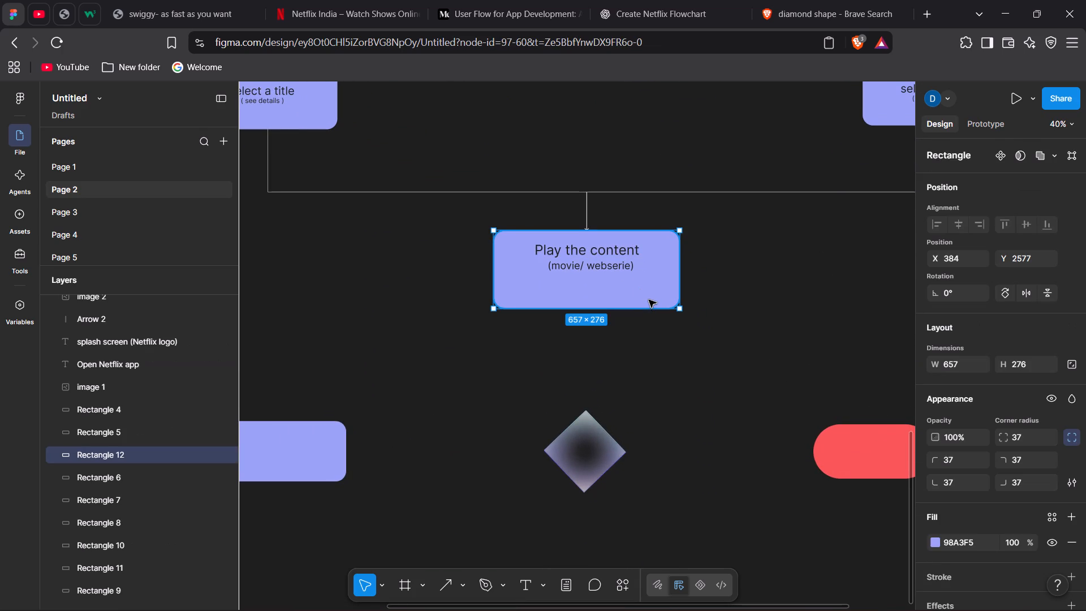
{"action": "left_click_drag", "start_coordinate": [602, 308], "coordinate": [606, 291]}
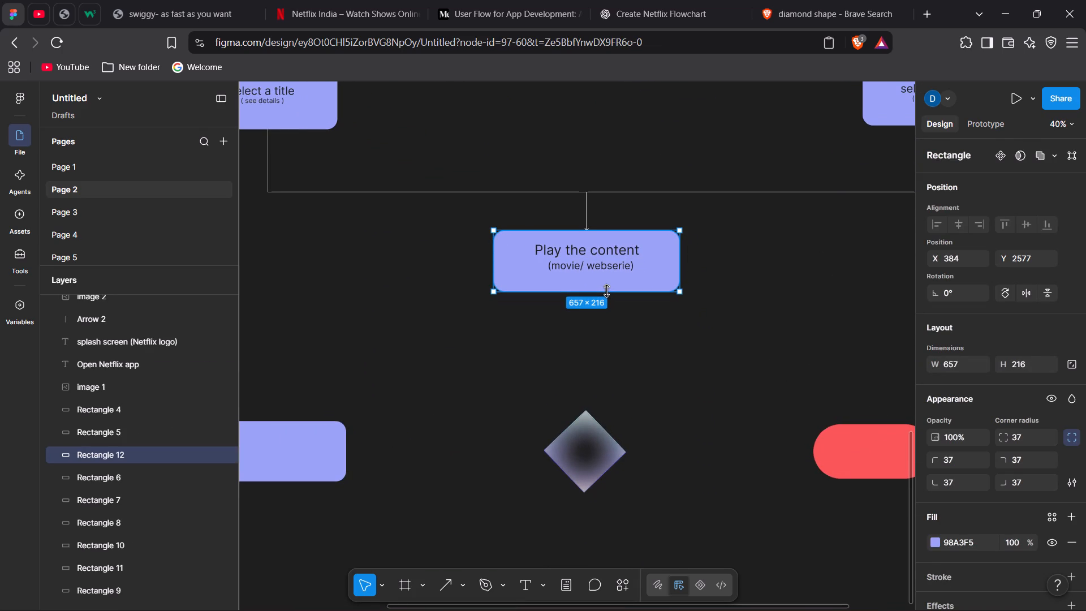
{"action": "left_click_drag", "start_coordinate": [606, 291], "coordinate": [606, 291]}
{"action": "left_click_drag", "start_coordinate": [493, 263], "coordinate": [506, 263]}
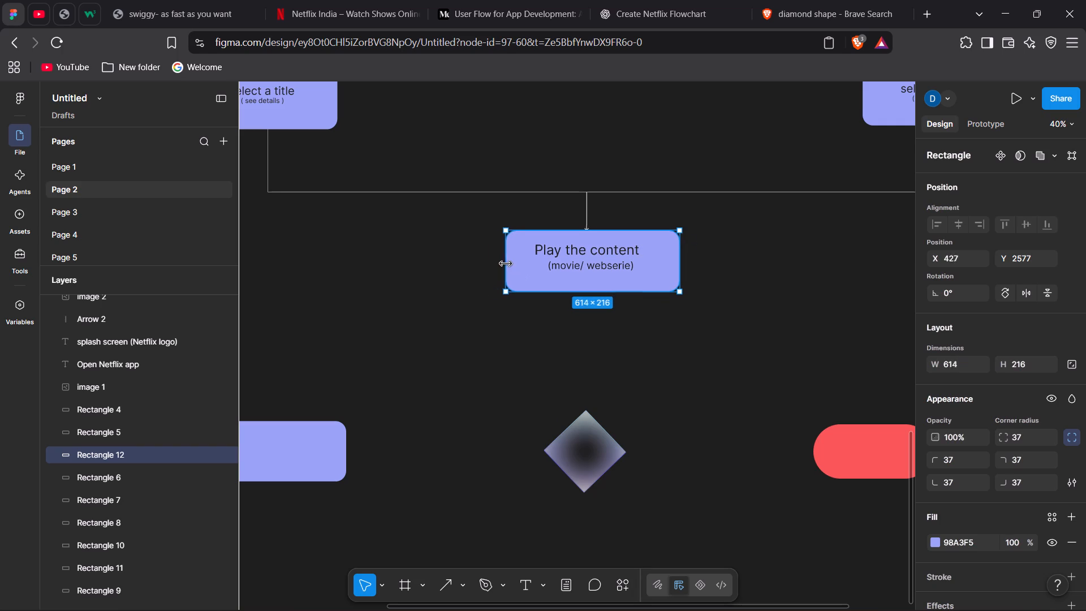
{"action": "left_click_drag", "start_coordinate": [506, 263], "coordinate": [511, 263]}
{"action": "left_click_drag", "start_coordinate": [680, 260], "coordinate": [669, 260]}
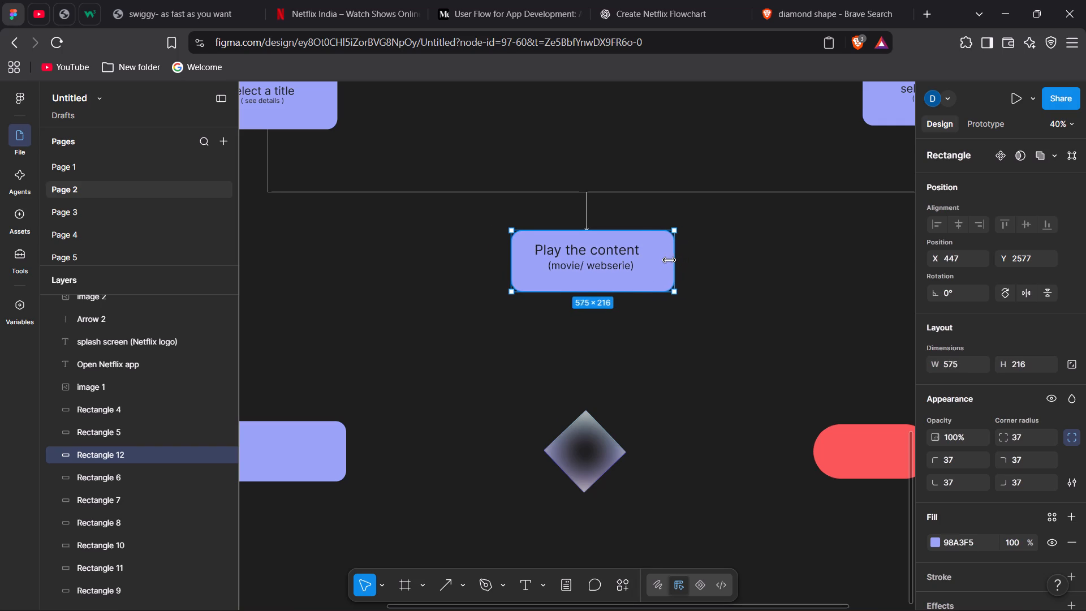
{"action": "left_click_drag", "start_coordinate": [669, 260], "coordinate": [666, 260]}
{"action": "left_click", "coordinate": [675, 270]}
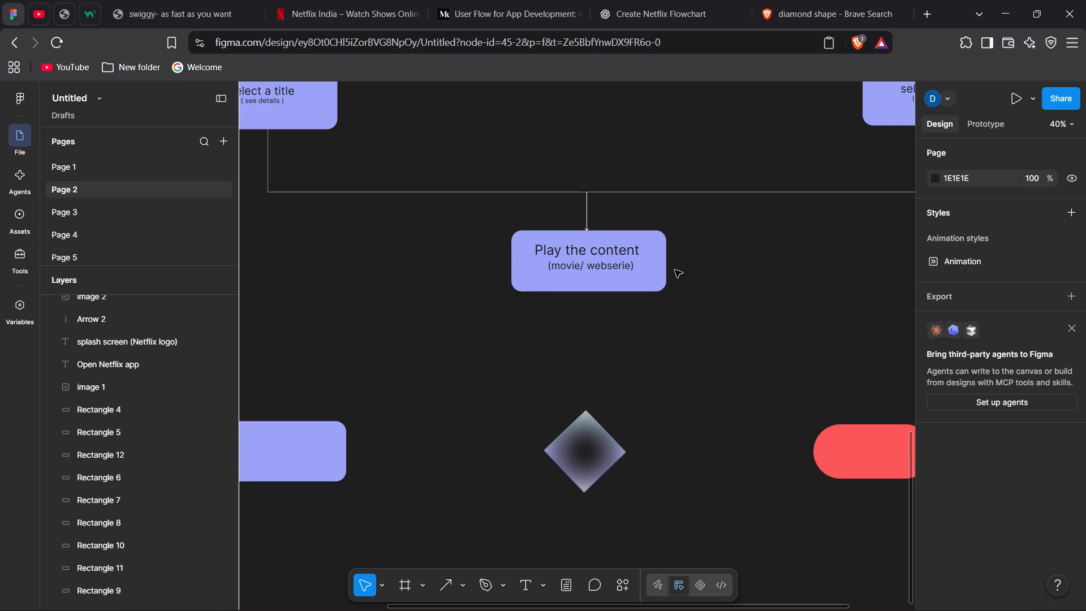
Draw a downward arrow about 400 long from the bottom edge of "Play the content" to the top of the empty lower diamond.
{"action": "scroll", "coordinate": [675, 270], "scroll_direction": "up", "scroll_amount": 1}
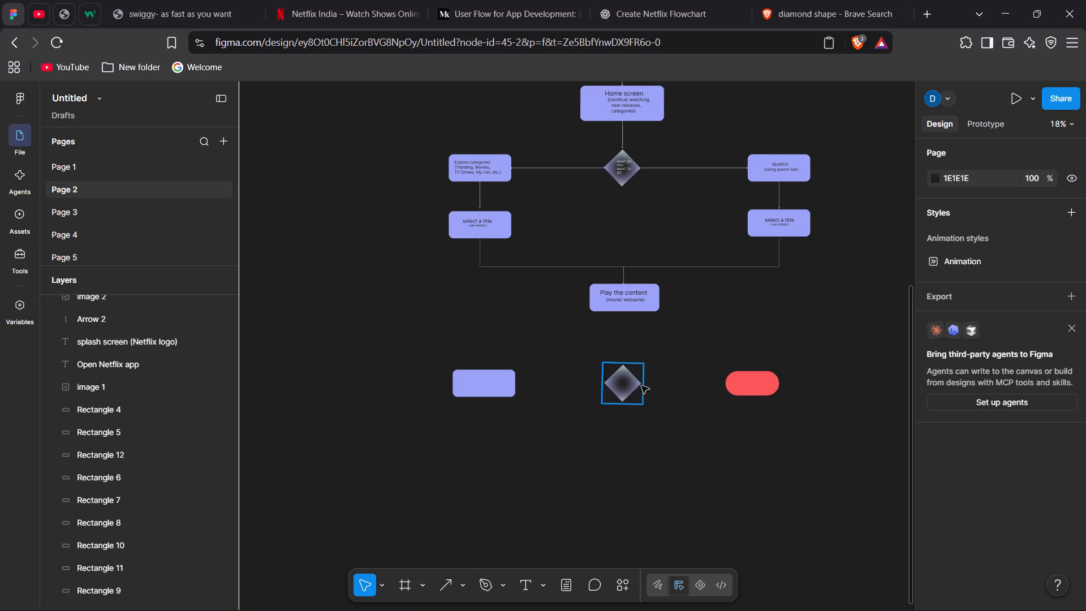
{"action": "left_click", "coordinate": [445, 580]}
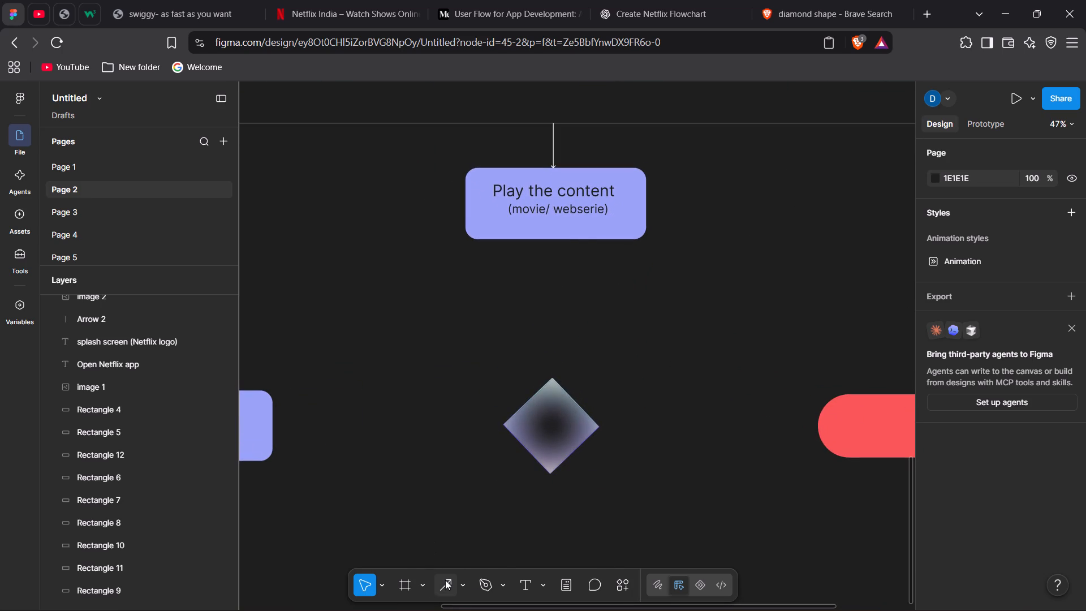
{"action": "left_click_drag", "start_coordinate": [554, 240], "coordinate": [550, 374]}
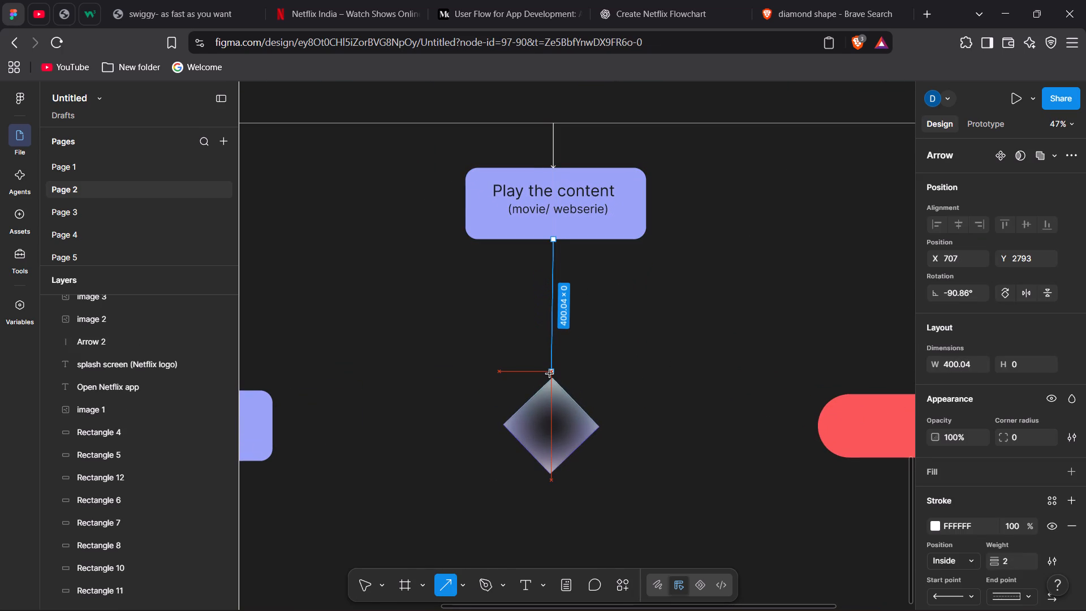
{"action": "left_click_drag", "start_coordinate": [550, 374], "coordinate": [550, 377]}
{"action": "left_click", "coordinate": [639, 388]}
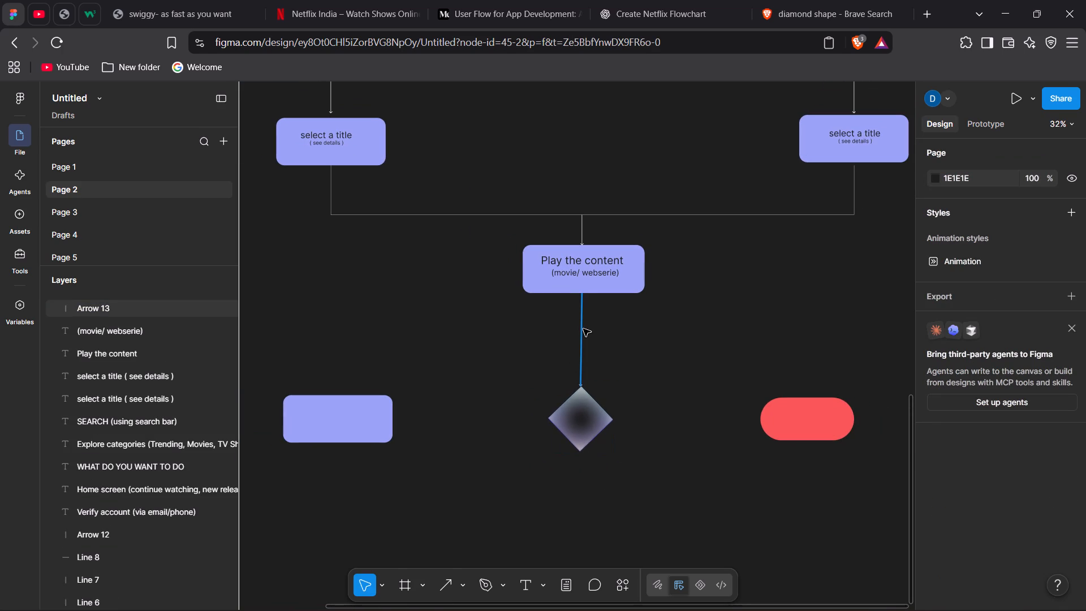
Straighten the arrow between "Play the content" and the lower diamond to vertical, with its upper end touching the rectangle's bottom edge.
{"action": "left_click", "coordinate": [583, 329]}
{"action": "left_click", "coordinate": [584, 298]}
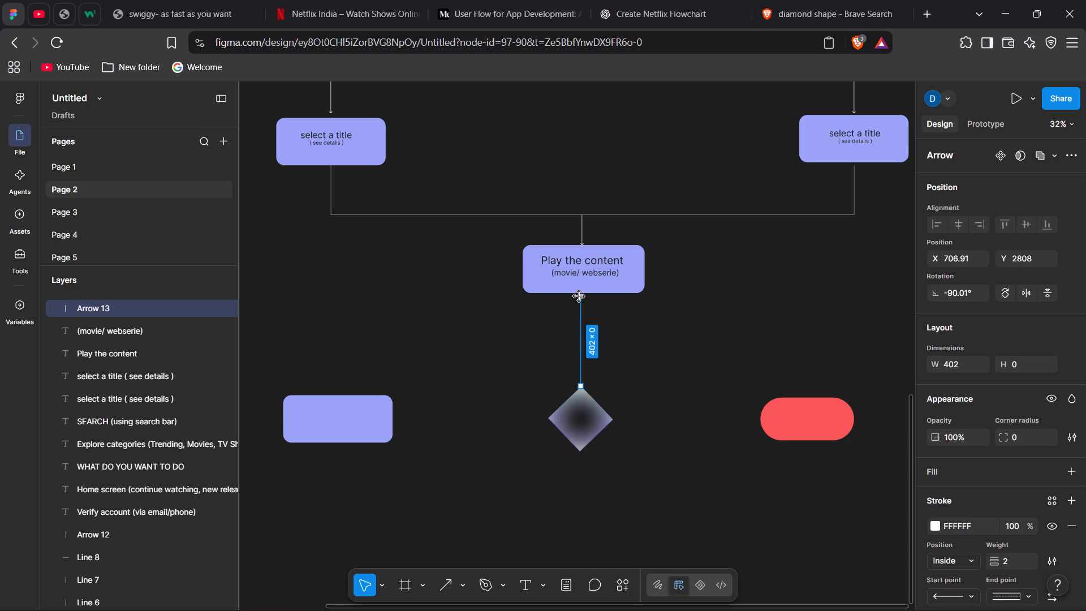
{"action": "left_click", "coordinate": [640, 364]}
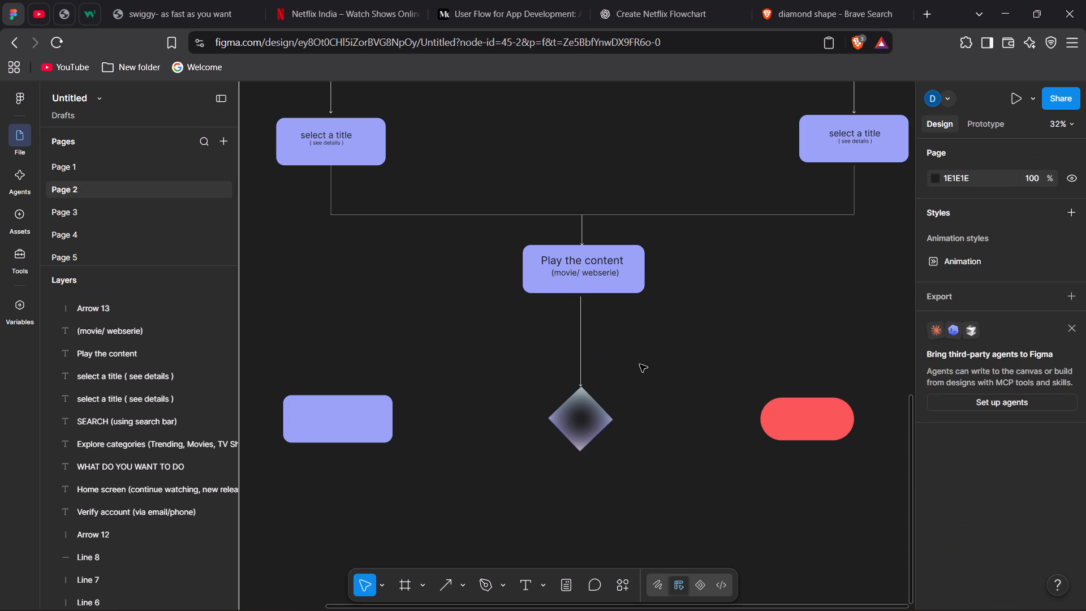
{"action": "left_click", "coordinate": [568, 331]}
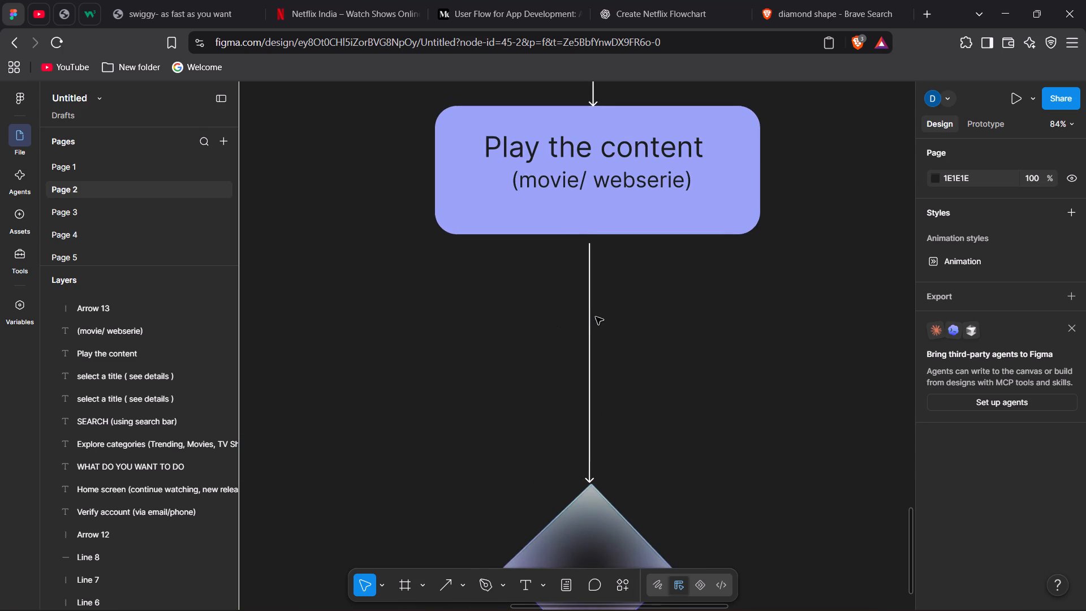
{"action": "left_click", "coordinate": [593, 317]}
{"action": "left_click", "coordinate": [588, 317]}
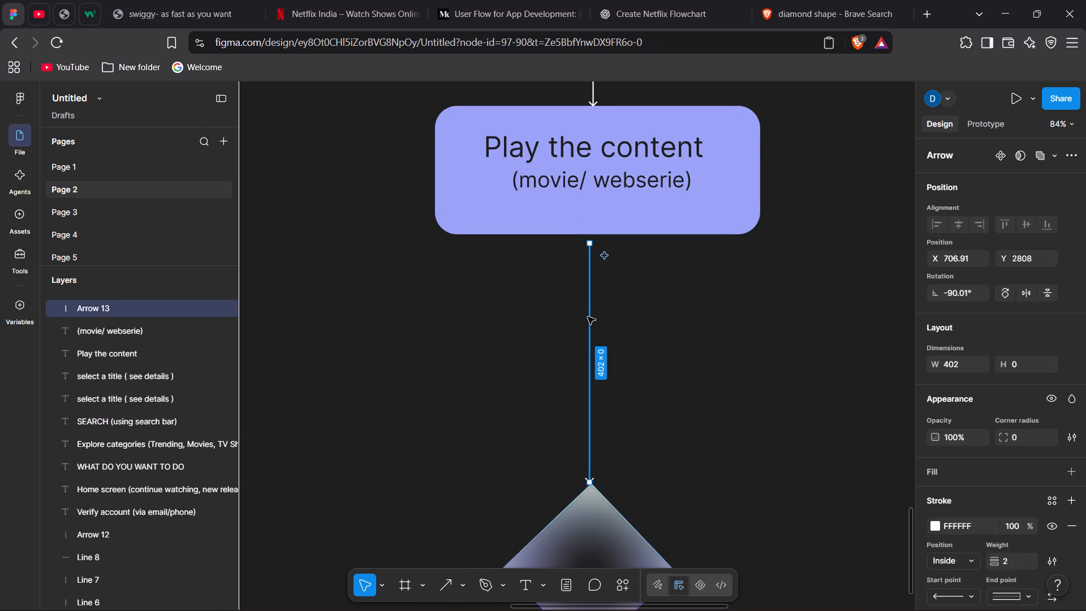
{"action": "left_click_drag", "start_coordinate": [591, 246], "coordinate": [591, 236]}
{"action": "left_click", "coordinate": [641, 303]}
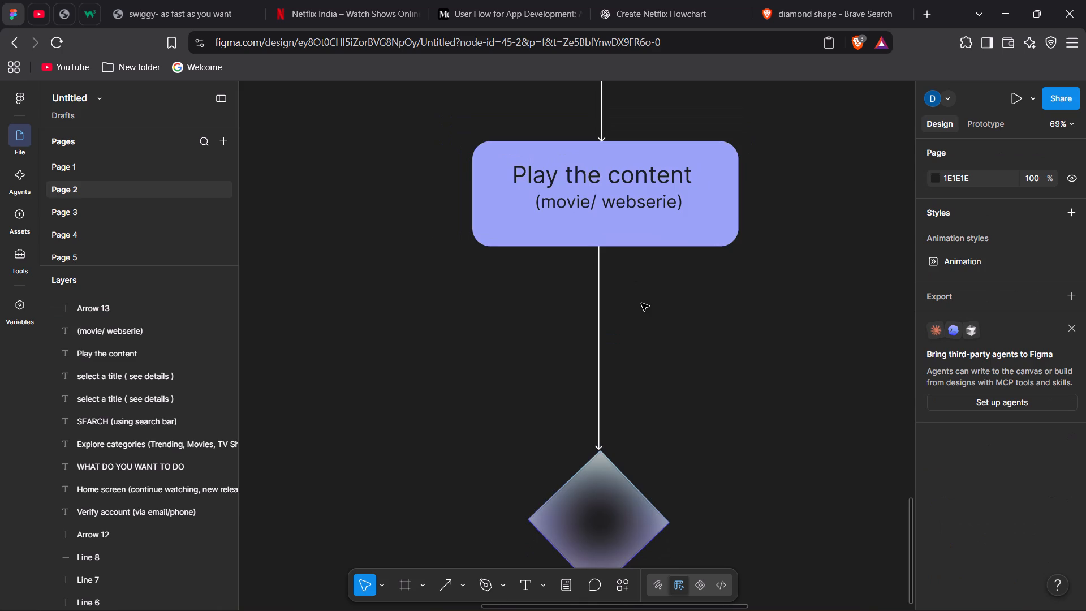
Following the reference flowchart, draw a horizontal arrow about 712 long from the lower diamond's left corner to the empty purple rectangle.
{"action": "left_click", "coordinate": [448, 580]}
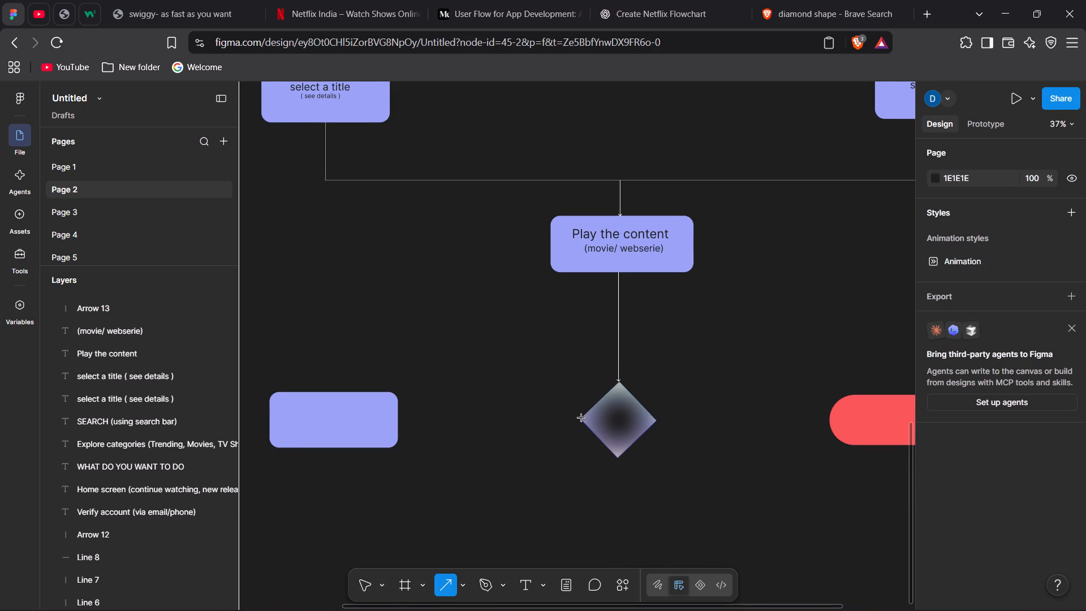
{"action": "scroll", "coordinate": [503, 217], "scroll_direction": "up", "scroll_amount": 7}
{"action": "scroll", "coordinate": [503, 217], "scroll_direction": "right", "scroll_amount": 1}
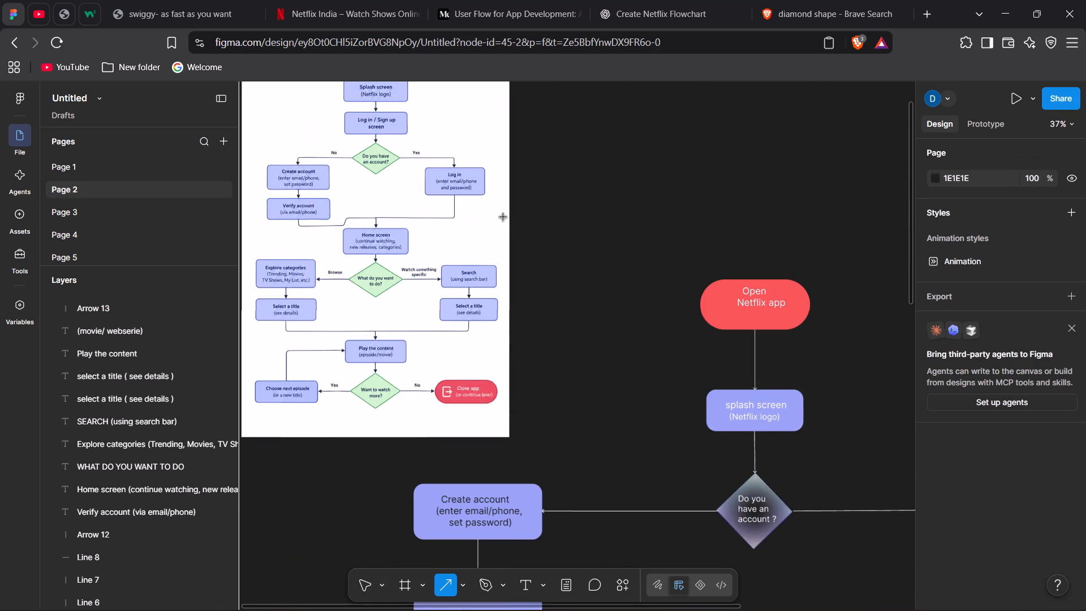
{"action": "scroll", "coordinate": [503, 217], "scroll_direction": "right", "scroll_amount": 1}
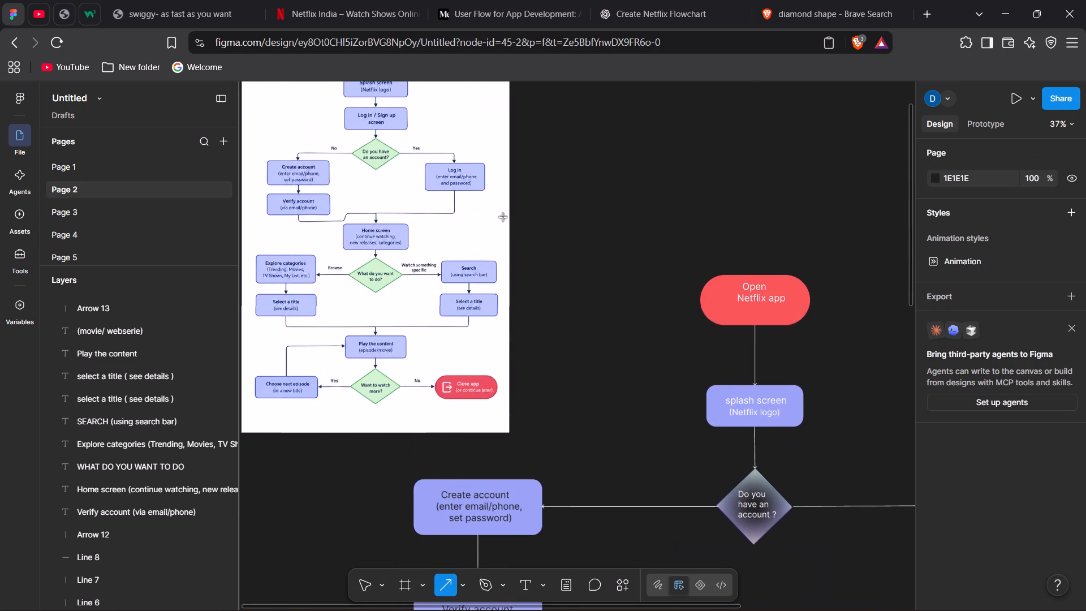
{"action": "scroll", "coordinate": [503, 217], "scroll_direction": "right", "scroll_amount": 1}
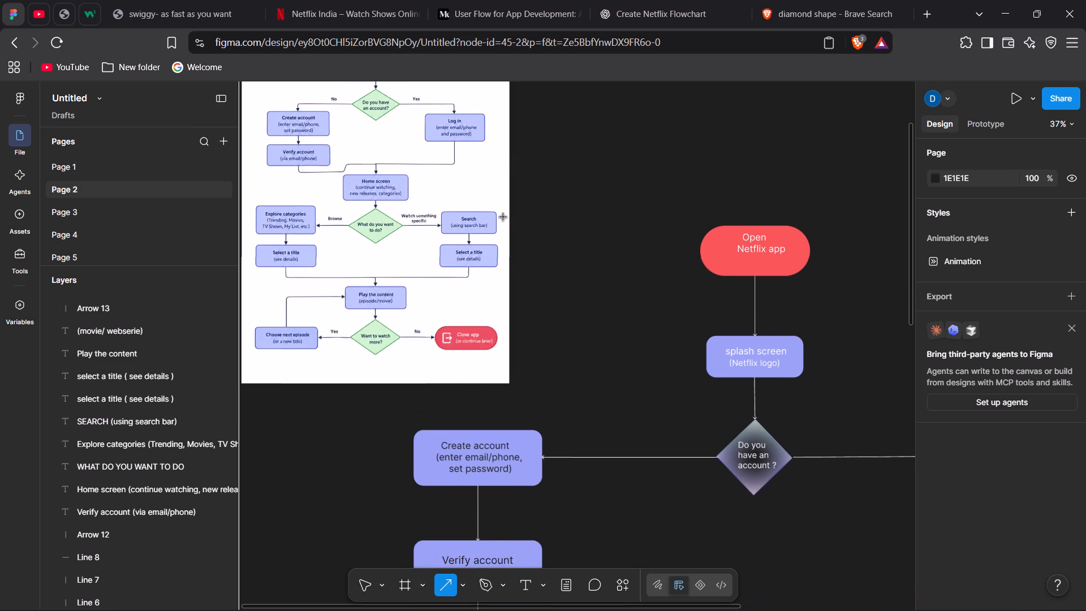
{"action": "scroll", "coordinate": [503, 217], "scroll_direction": "right", "scroll_amount": 1}
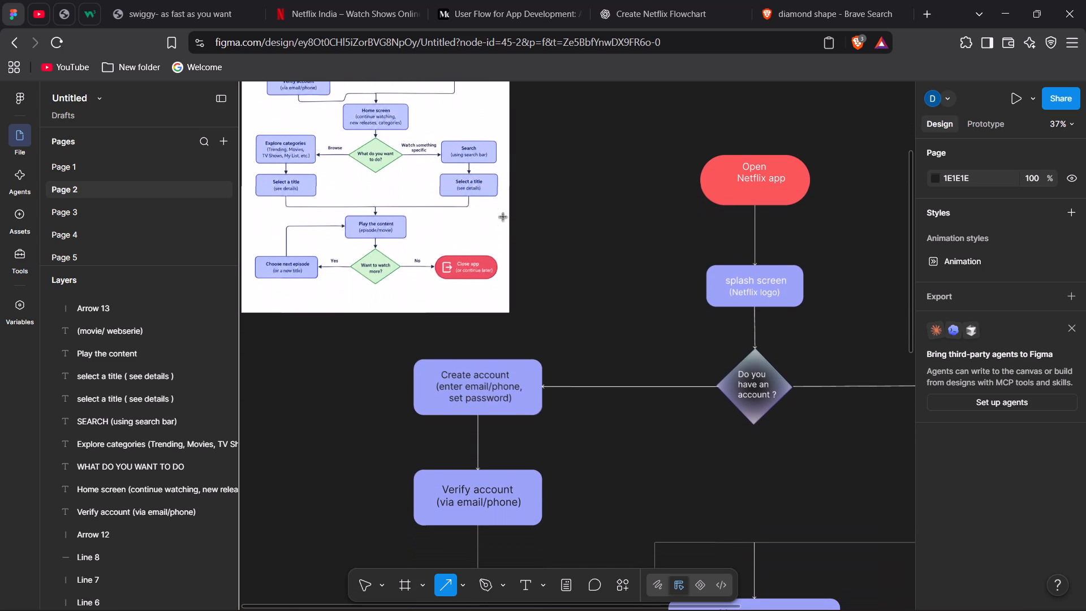
{"action": "scroll", "coordinate": [503, 217], "scroll_direction": "right", "scroll_amount": 1}
{"action": "scroll", "coordinate": [503, 217], "scroll_direction": "down", "scroll_amount": 3}
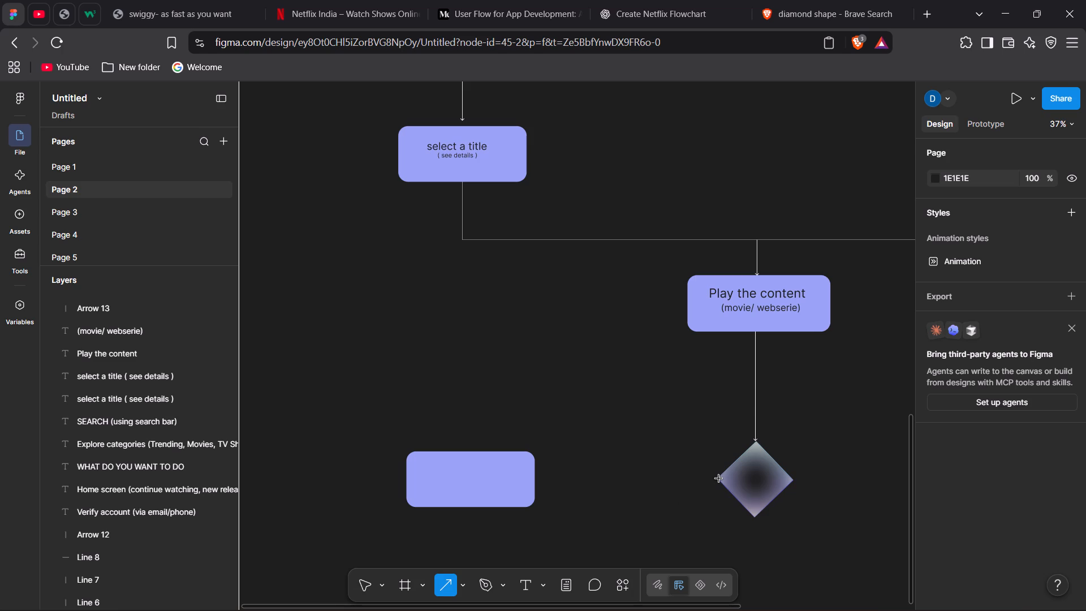
{"action": "left_click_drag", "start_coordinate": [719, 479], "coordinate": [537, 478]}
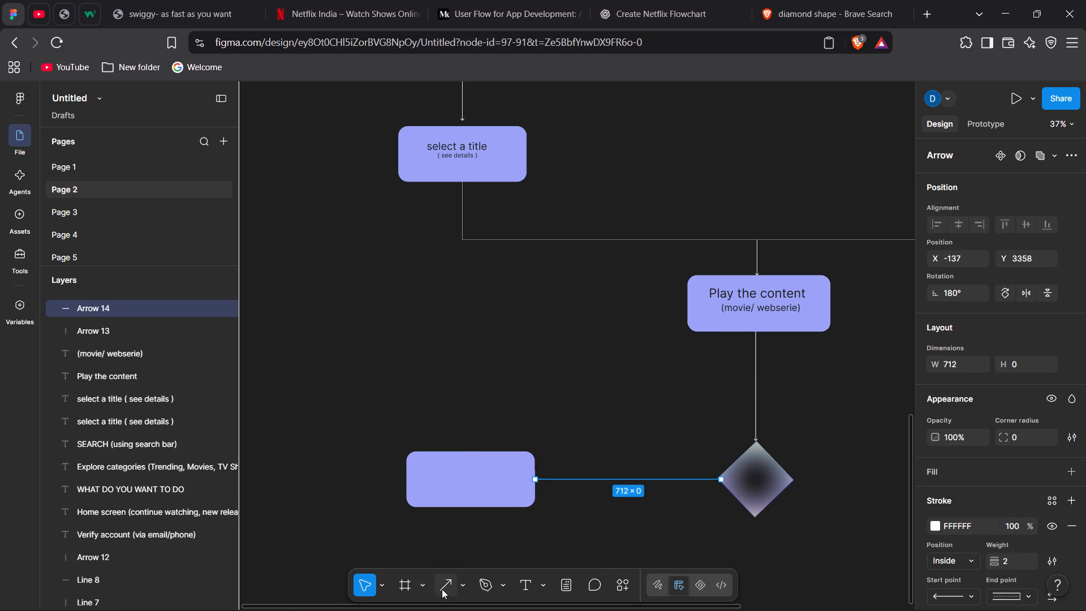
Connect the empty purple rectangle back to "Play the content" with a vertical arrow about 588 long and a horizontal arrow reaching its left edge.
{"action": "left_click", "coordinate": [442, 589]}
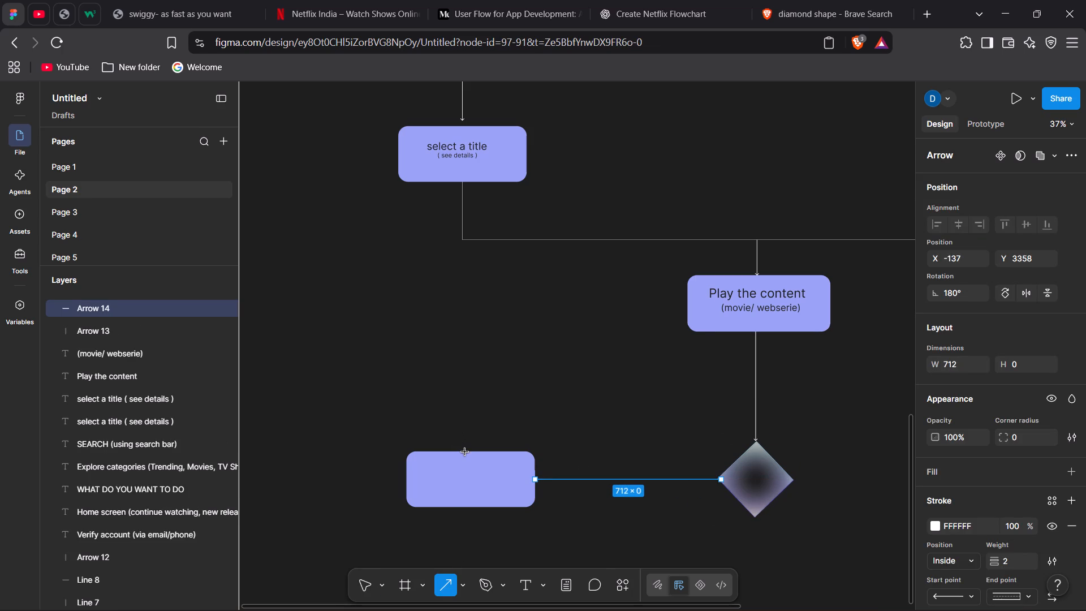
{"action": "left_click_drag", "start_coordinate": [466, 452], "coordinate": [461, 271]}
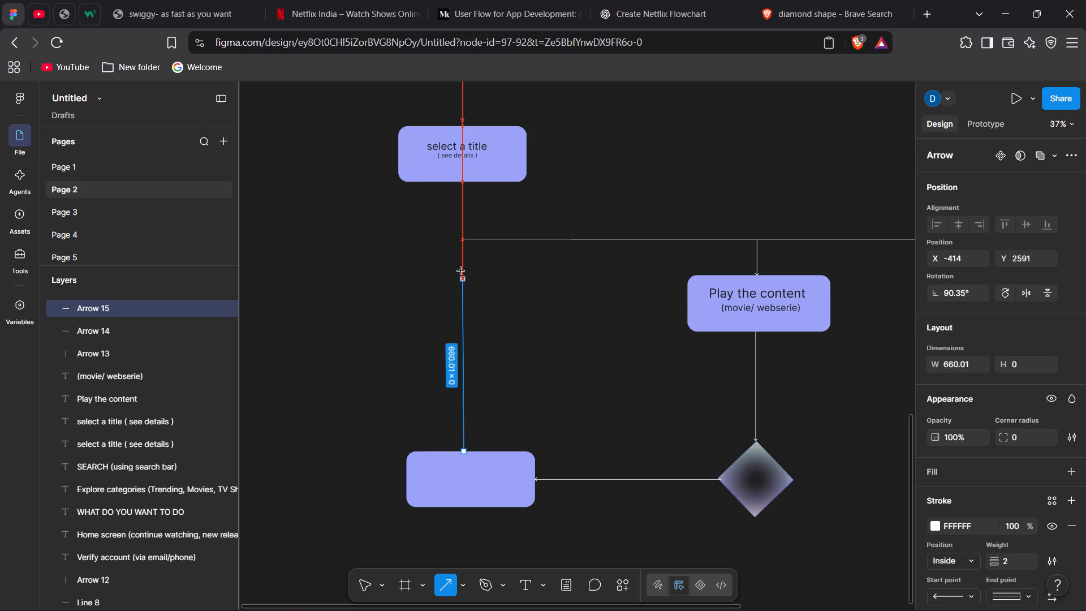
{"action": "left_click_drag", "start_coordinate": [461, 271], "coordinate": [463, 297]}
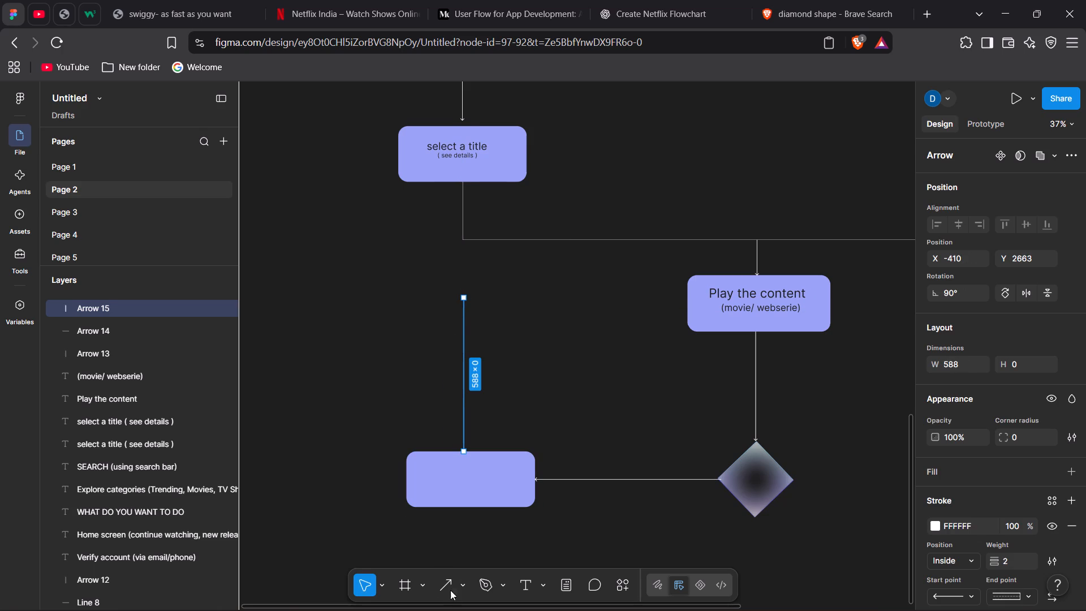
{"action": "left_click", "coordinate": [450, 590]}
{"action": "left_click", "coordinate": [450, 590]}
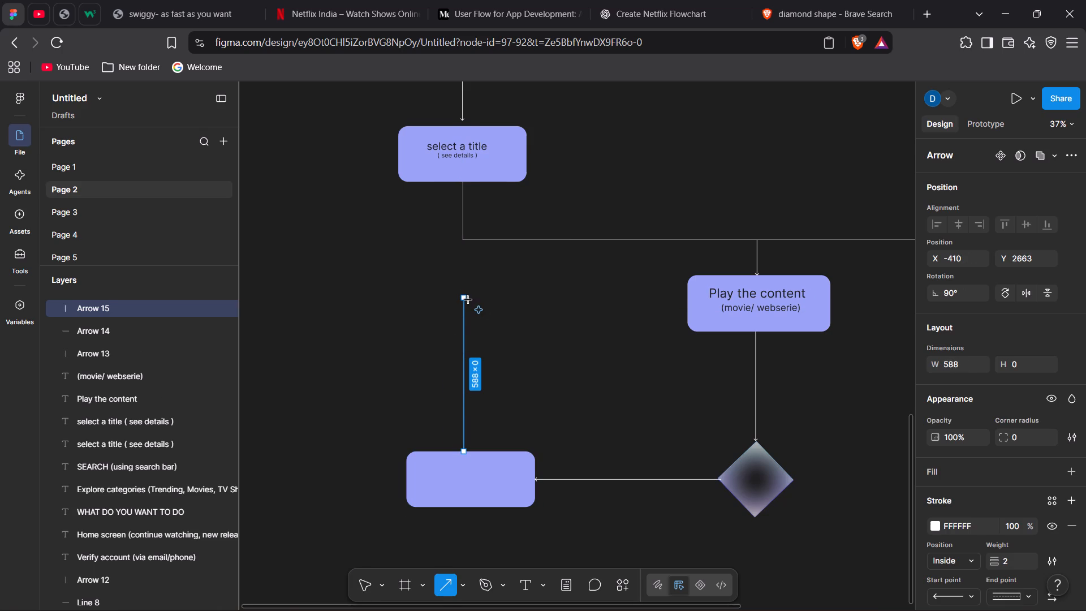
{"action": "left_click_drag", "start_coordinate": [464, 297], "coordinate": [654, 305]}
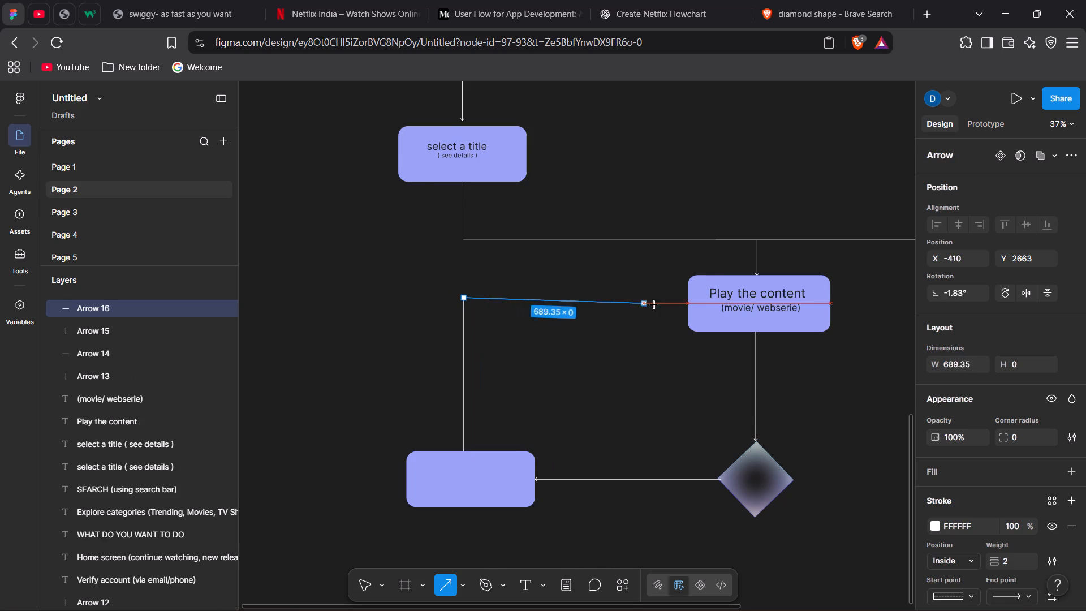
{"action": "left_click_drag", "start_coordinate": [654, 305], "coordinate": [687, 299]}
{"action": "left_click", "coordinate": [629, 354]}
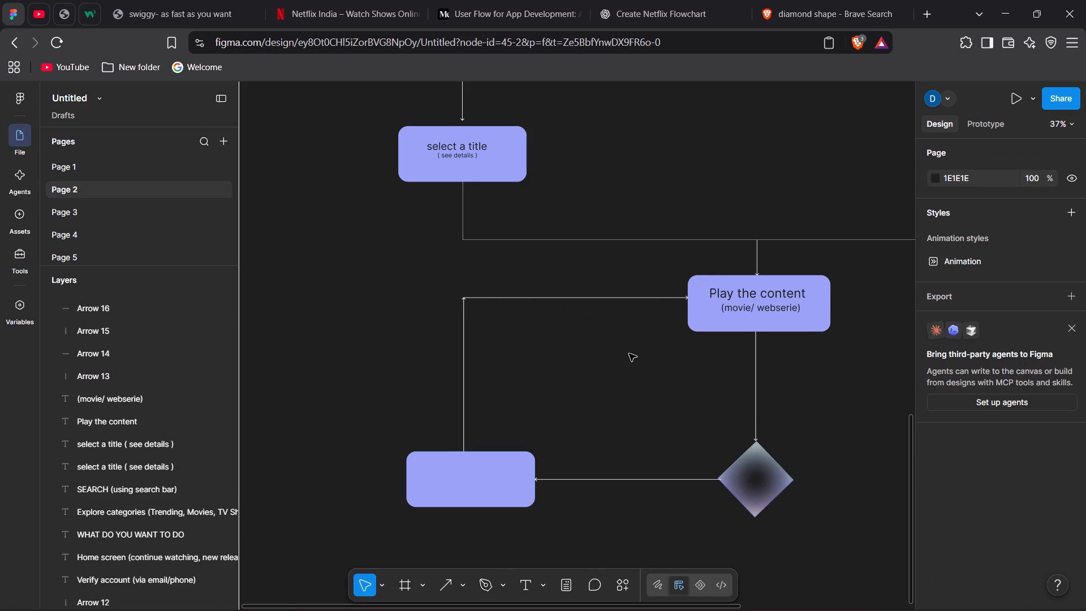
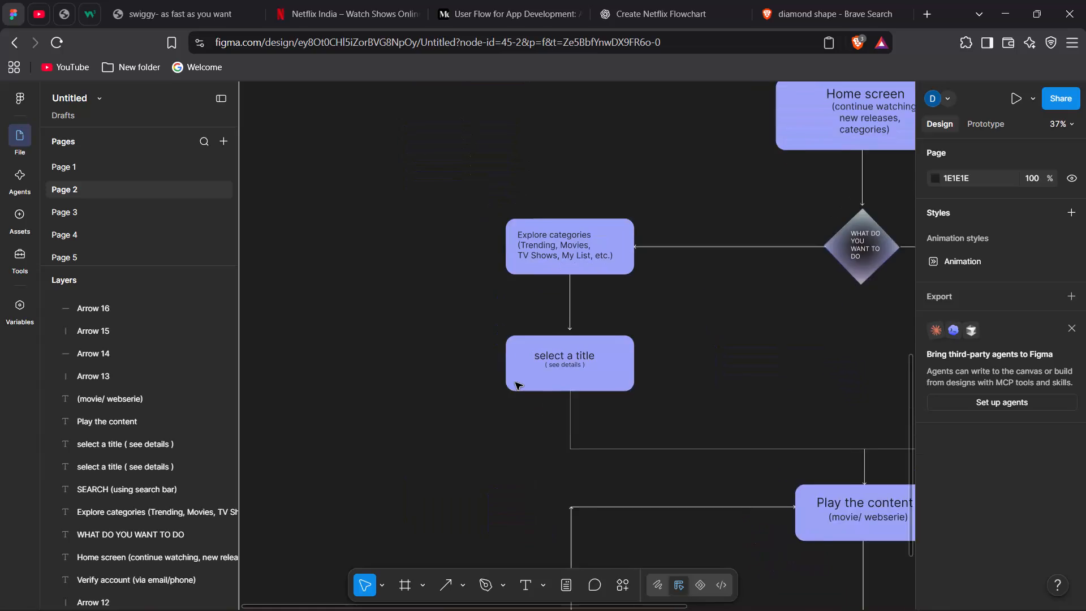
Following the reference flowchart, add the text "want to watch more?" inside the empty lower diamond.
{"action": "scroll", "coordinate": [515, 382], "scroll_direction": "up", "scroll_amount": 2}
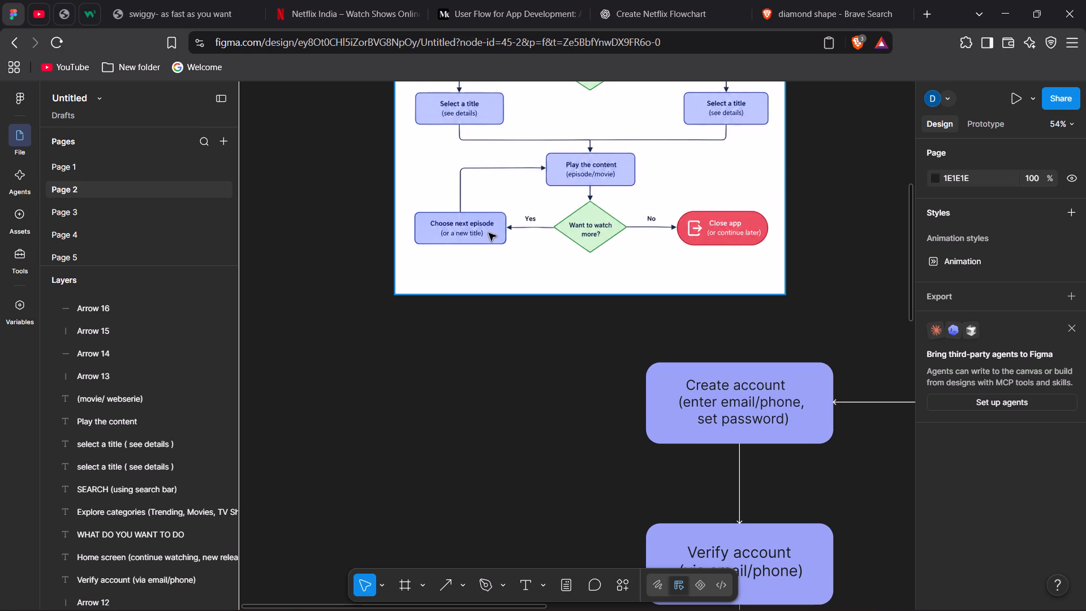
{"action": "scroll", "coordinate": [489, 233], "scroll_direction": "down", "scroll_amount": 3}
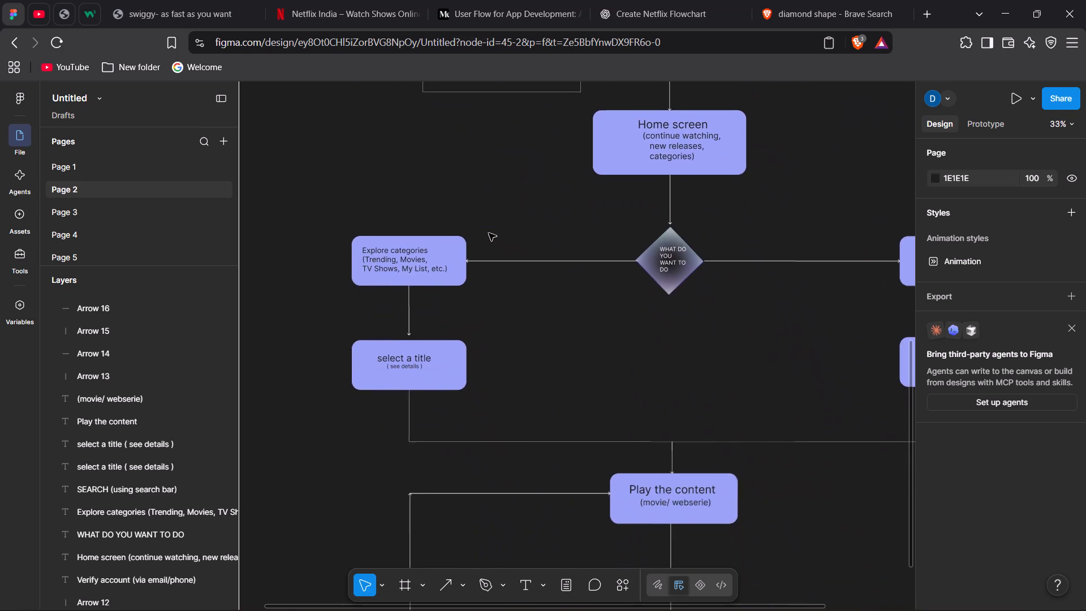
{"action": "scroll", "coordinate": [489, 233], "scroll_direction": "down", "scroll_amount": 3}
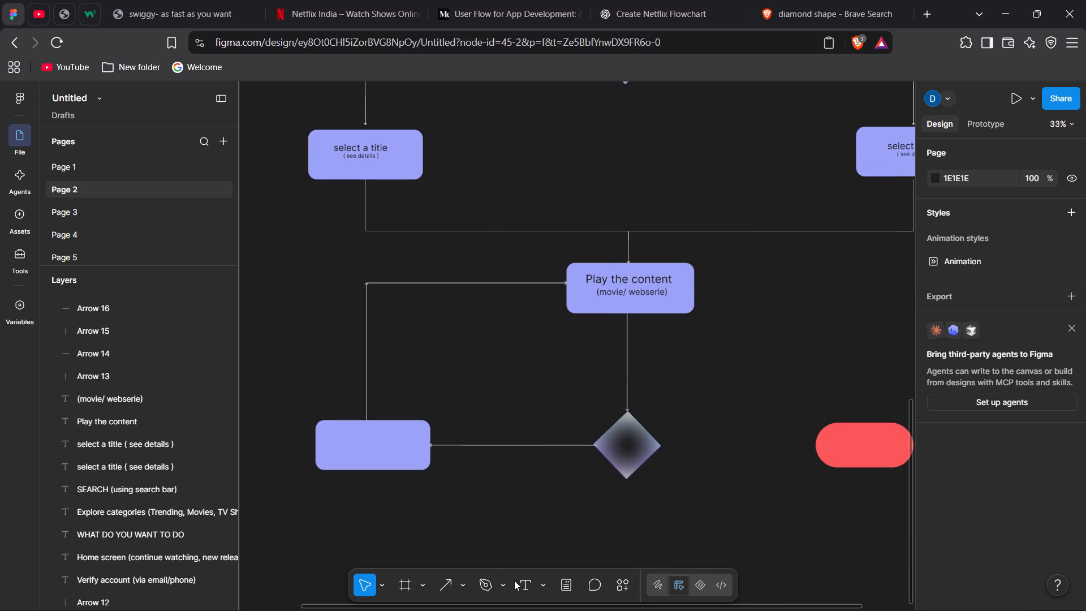
{"action": "left_click_drag", "start_coordinate": [524, 586], "coordinate": [572, 514]}
{"action": "left_click_drag", "start_coordinate": [572, 514], "coordinate": [534, 587]}
{"action": "left_click", "coordinate": [534, 587]}
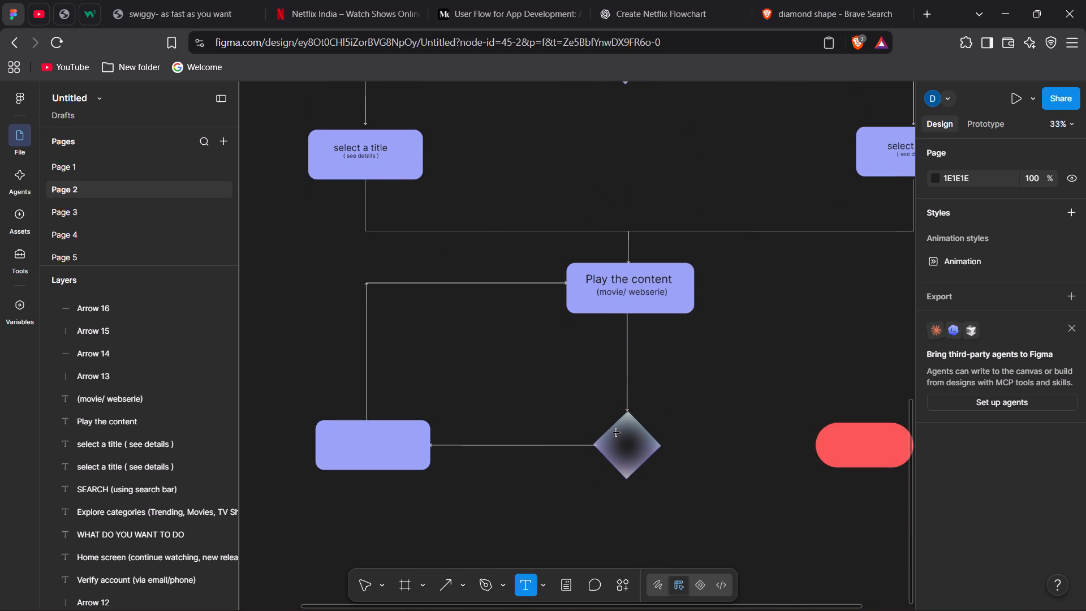
{"action": "left_click_drag", "start_coordinate": [617, 433], "coordinate": [644, 459]}
{"action": "type", "text": "want to watch n"}
{"action": "key", "text": "BackSpace"}
{"action": "type", "text": "more?"}
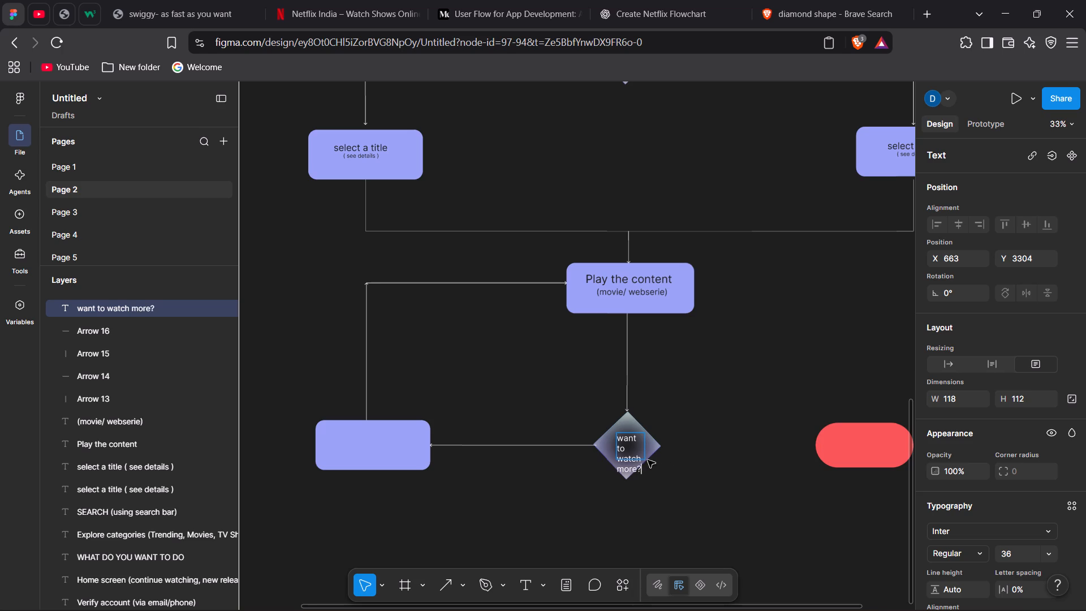
{"action": "left_click", "coordinate": [679, 481]}
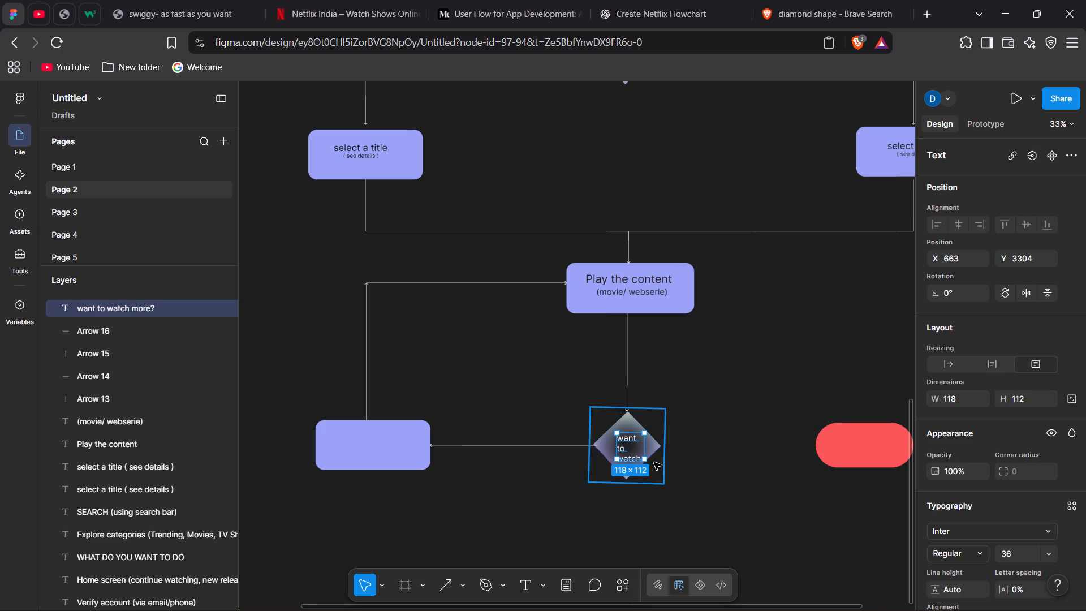
Enlarge the "want to watch more?" text box to about 125 × 193 and centre it within the lower diamond.
{"action": "left_click_drag", "start_coordinate": [636, 459], "coordinate": [638, 478]}
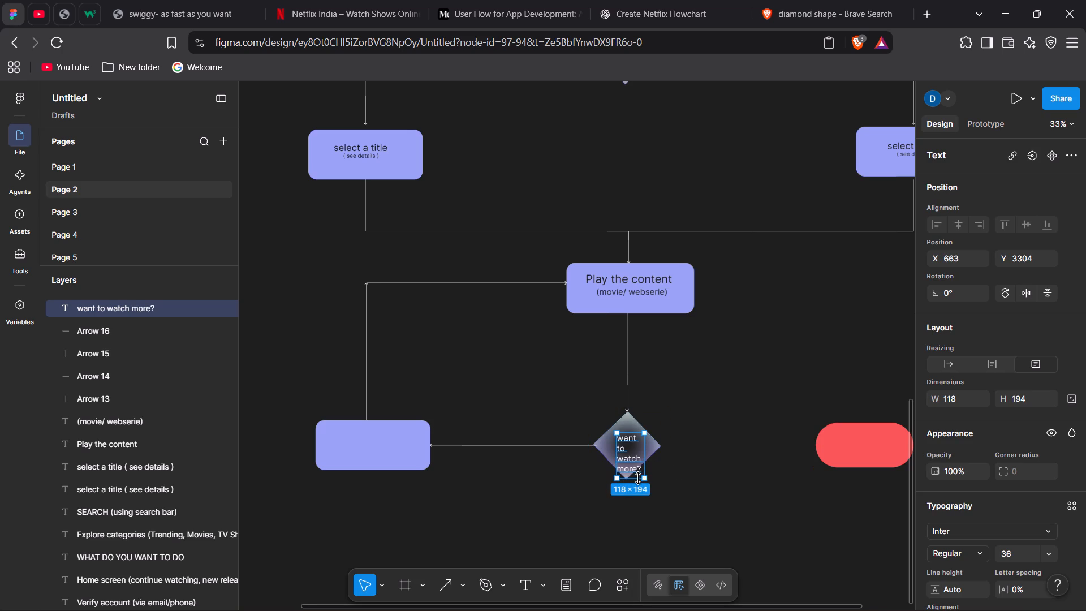
{"action": "left_click_drag", "start_coordinate": [637, 453], "coordinate": [636, 446]}
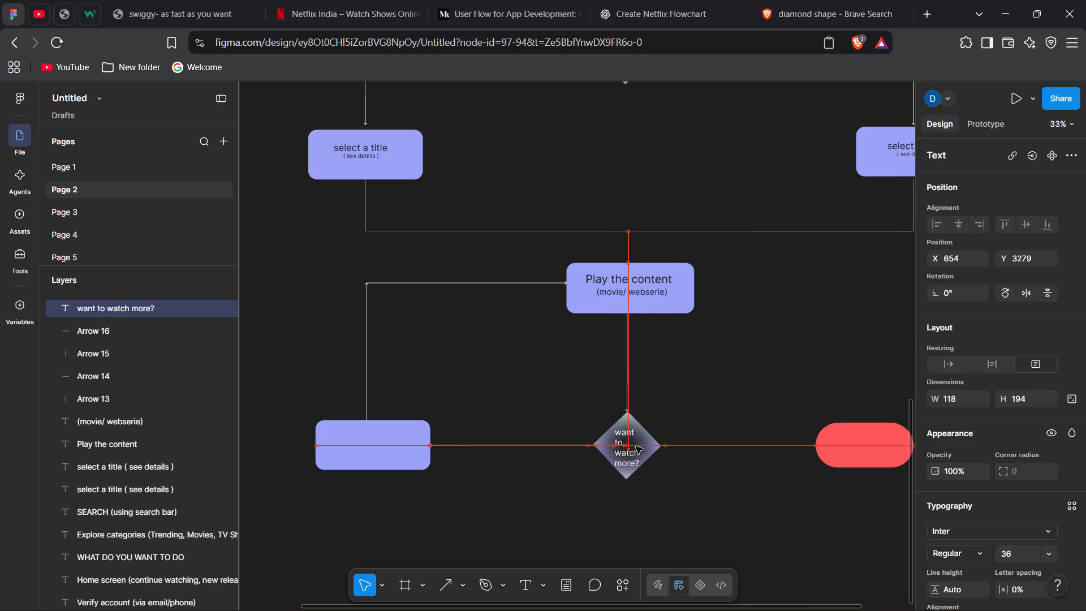
{"action": "left_click_drag", "start_coordinate": [636, 446], "coordinate": [637, 445]}
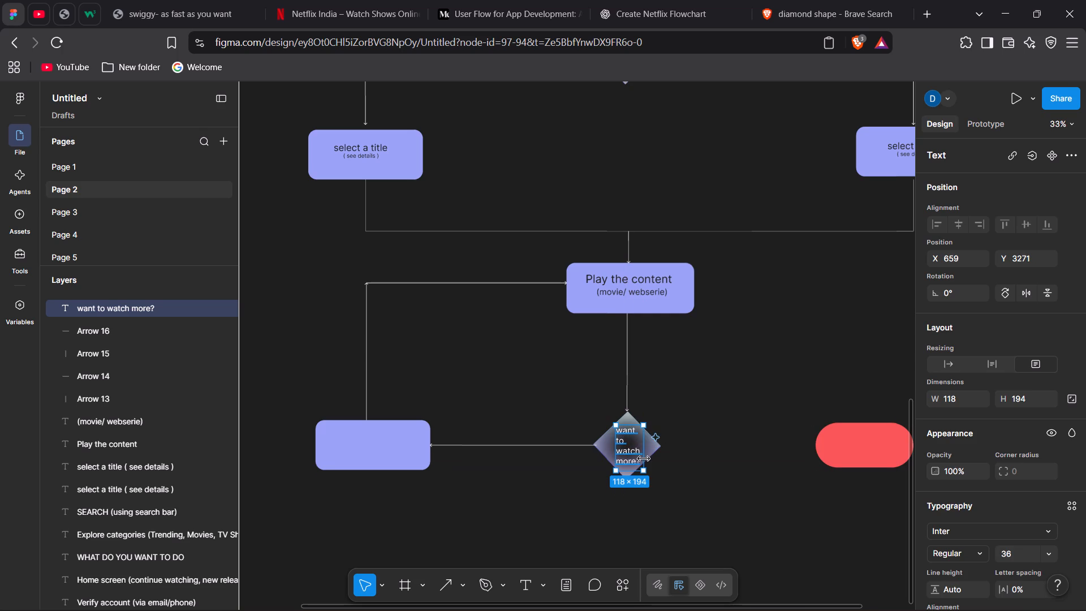
{"action": "left_click", "coordinate": [645, 474]}
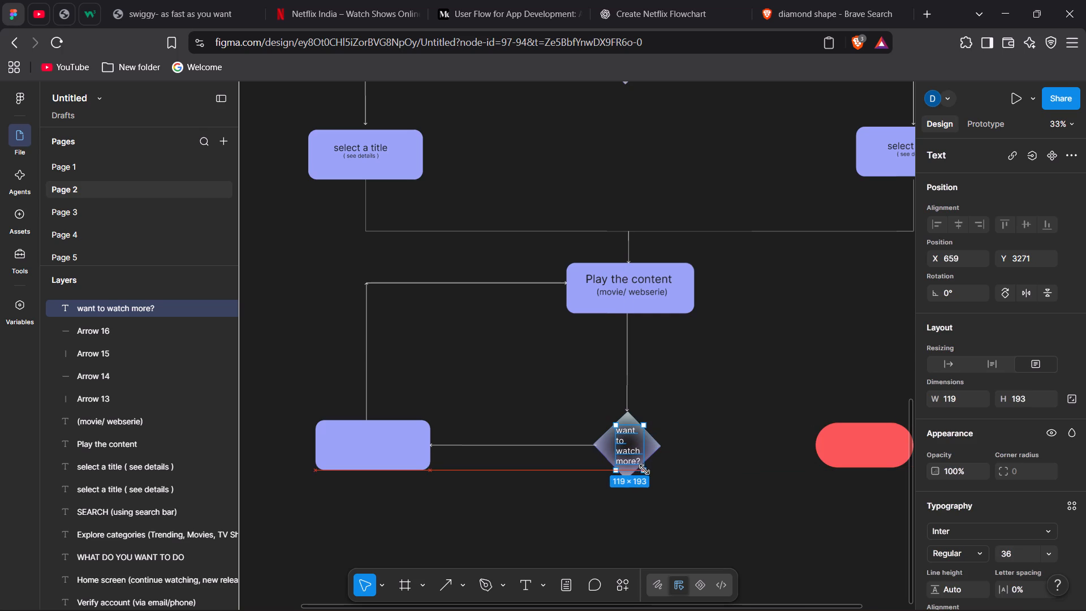
{"action": "left_click", "coordinate": [796, 497]}
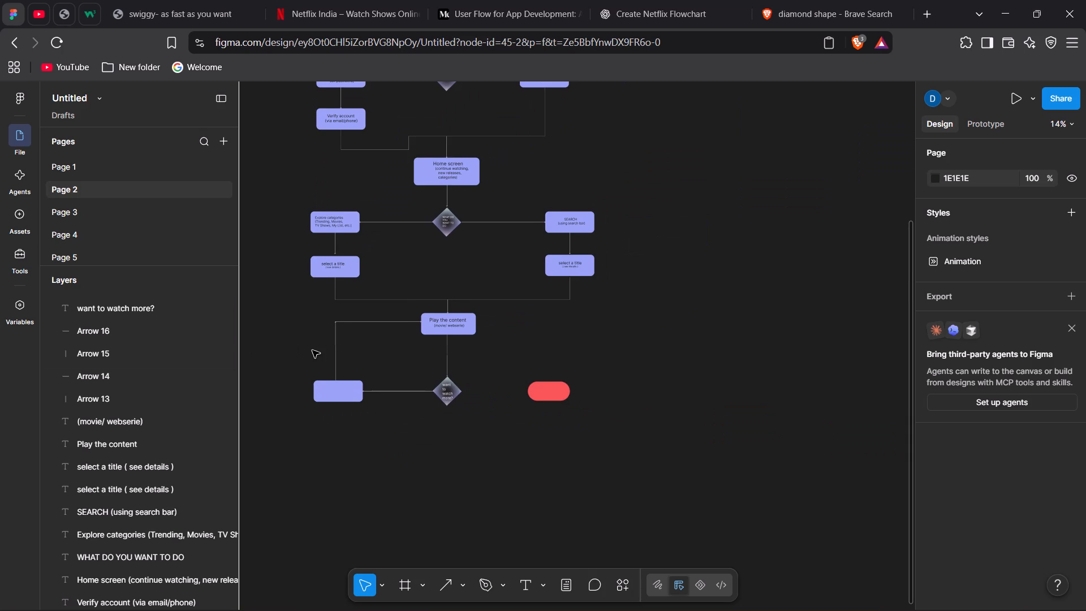
Following the reference, add a text box about 408 × 159 inside the empty purple rectangle, reading "Choose next episode".
{"action": "scroll", "coordinate": [312, 350], "scroll_direction": "right", "scroll_amount": 1}
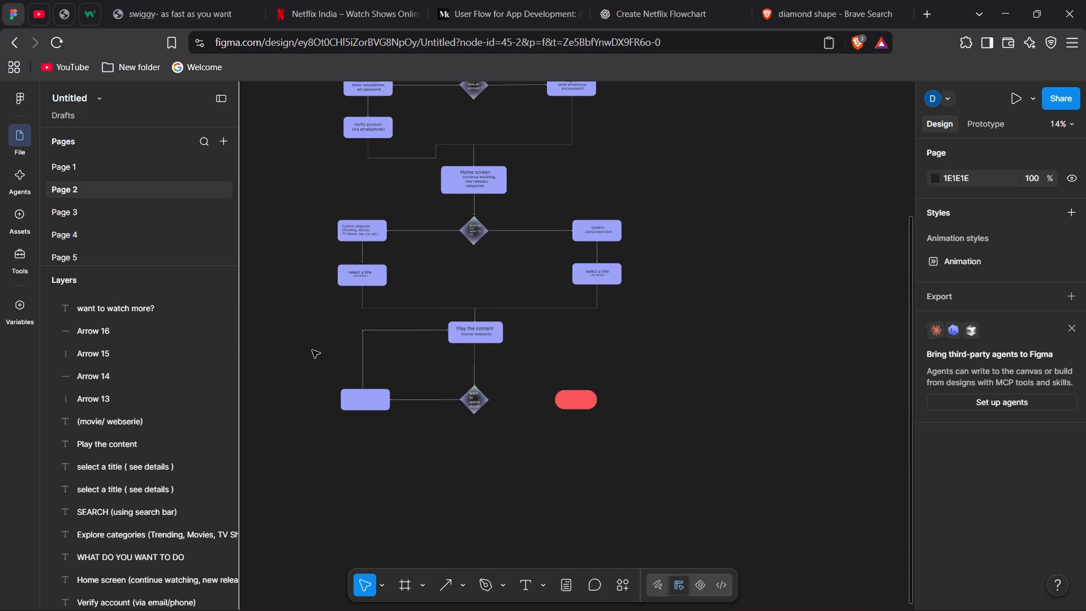
{"action": "scroll", "coordinate": [312, 350], "scroll_direction": "up", "scroll_amount": 1}
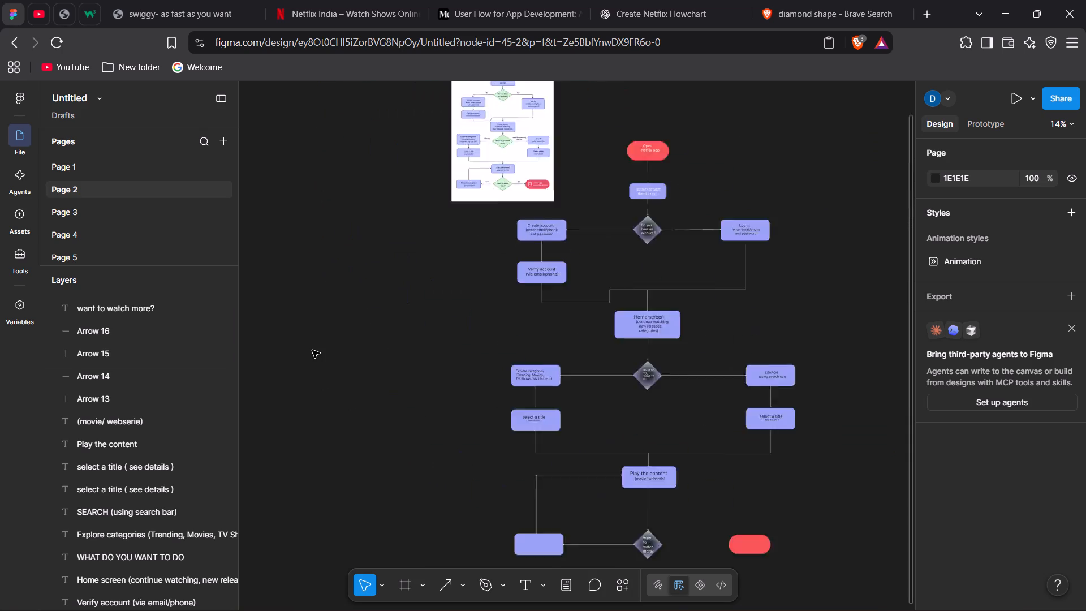
{"action": "scroll", "coordinate": [312, 350], "scroll_direction": "up", "scroll_amount": 1}
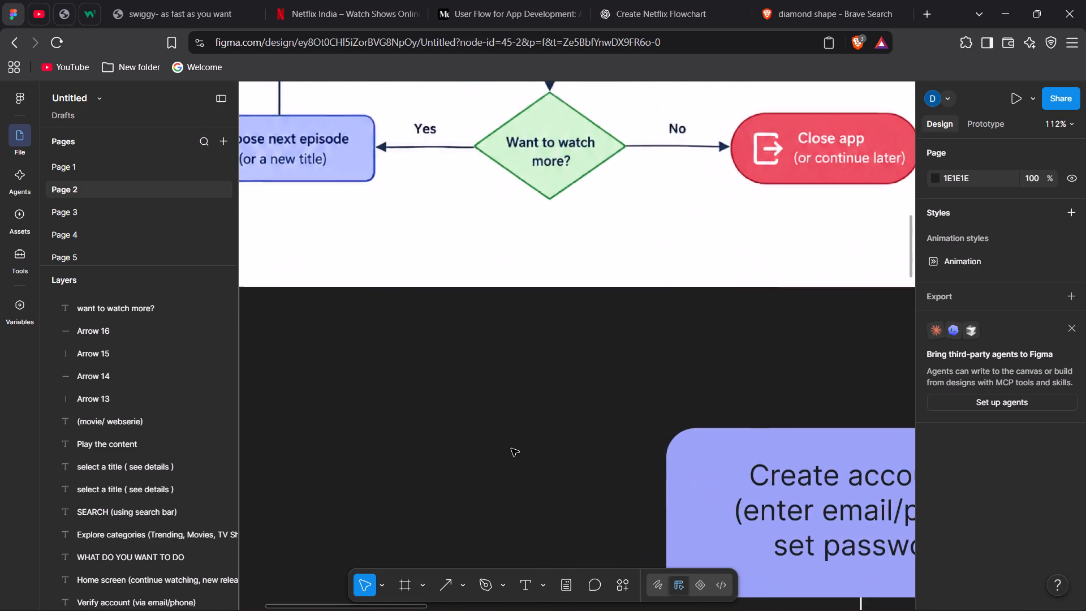
{"action": "scroll", "coordinate": [511, 449], "scroll_direction": "down", "scroll_amount": 4}
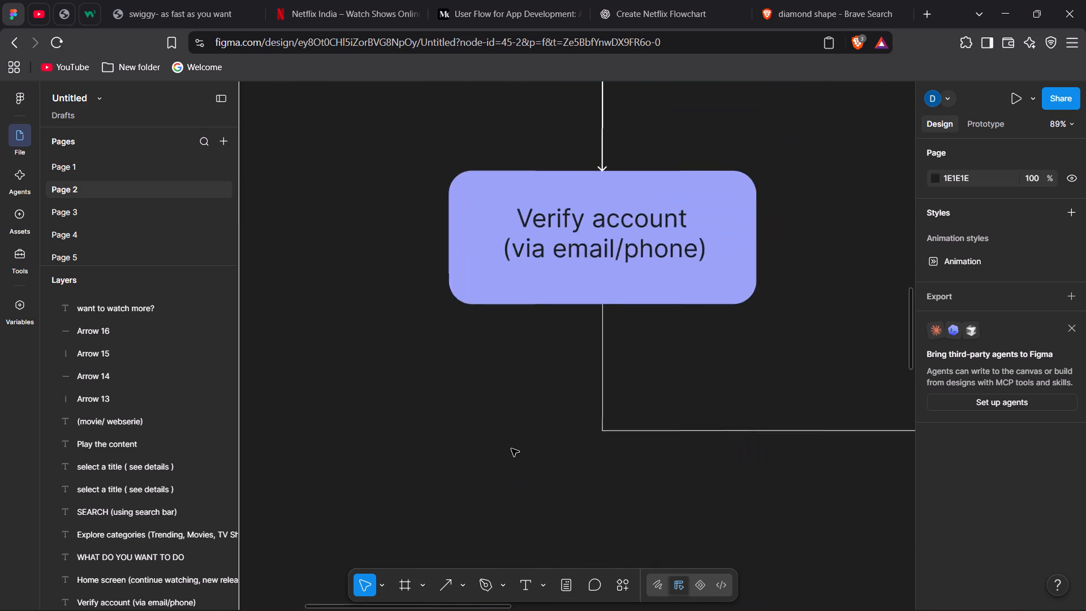
{"action": "scroll", "coordinate": [511, 449], "scroll_direction": "down", "scroll_amount": 9}
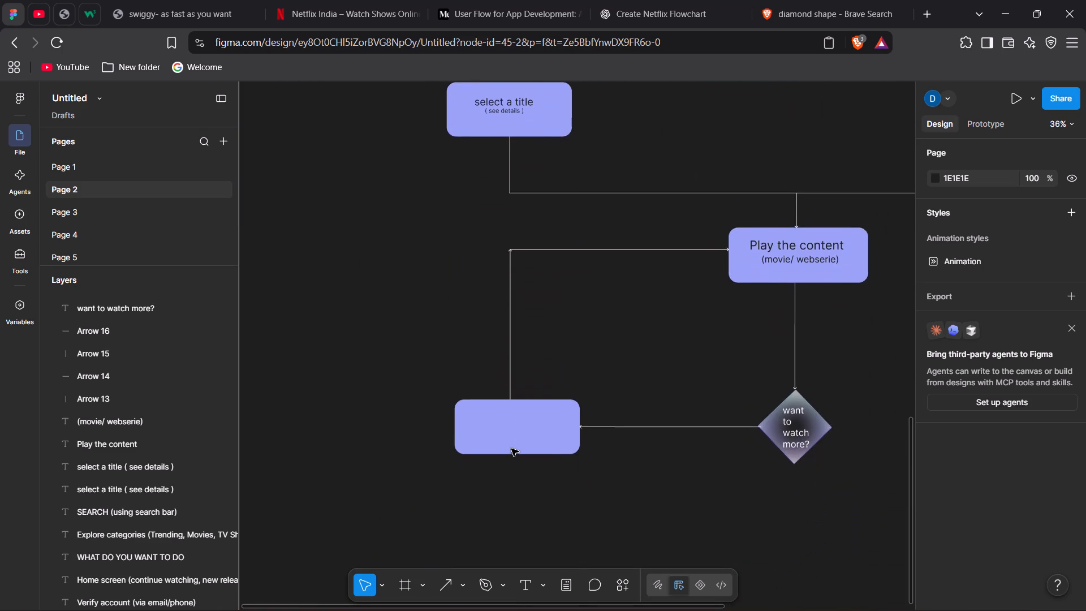
{"action": "left_click", "coordinate": [522, 588]}
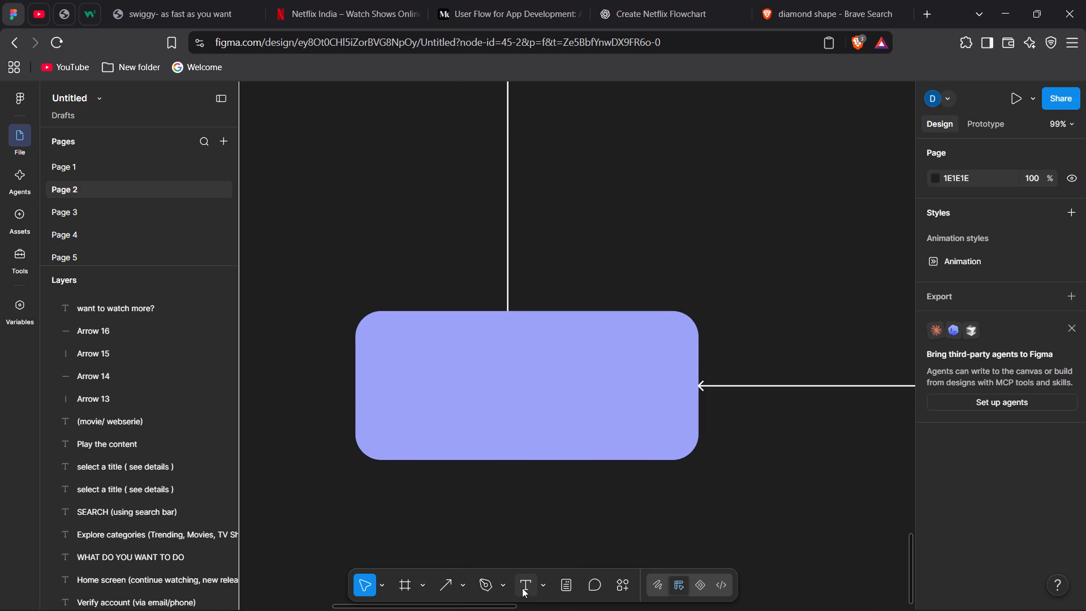
{"action": "left_click_drag", "start_coordinate": [387, 332], "coordinate": [619, 440]}
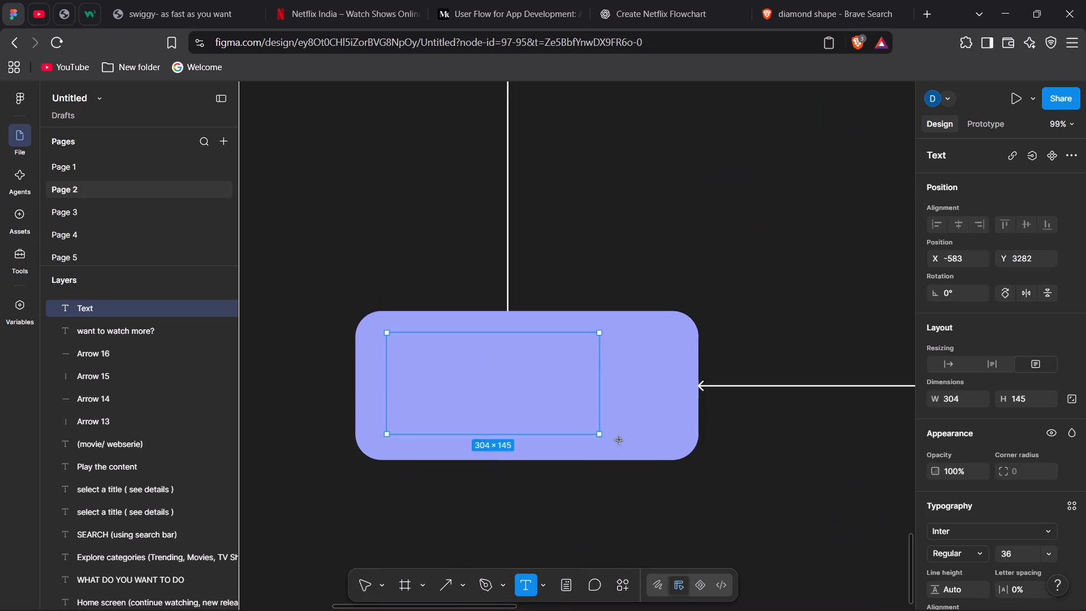
{"action": "left_click_drag", "start_coordinate": [619, 440], "coordinate": [671, 444]}
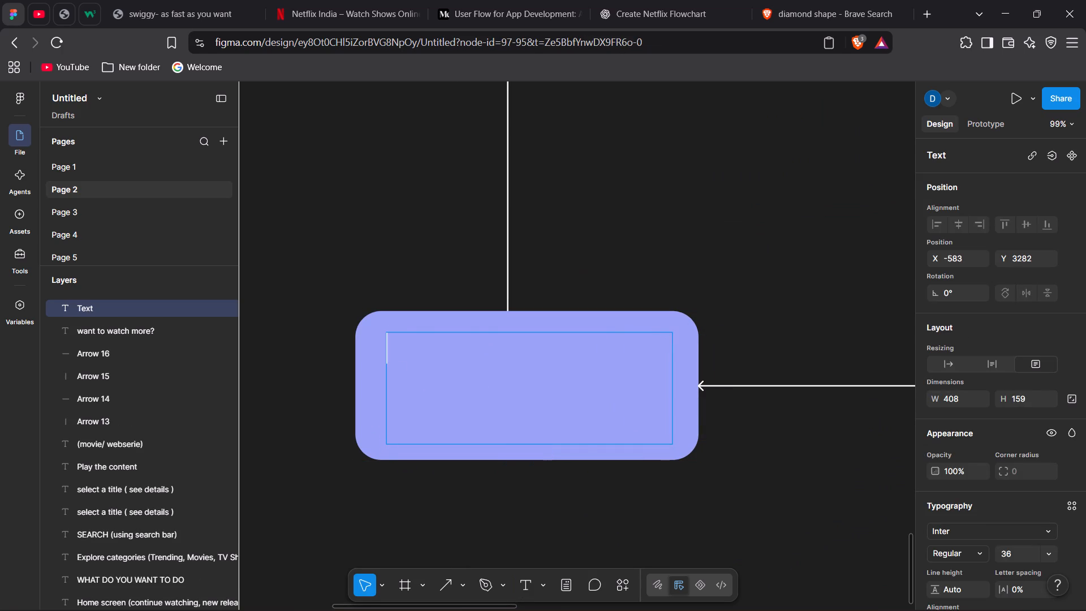
{"action": "key", "text": "space"}
{"action": "key", "text": "space"}
{"action": "type", "text": "ch"}
{"action": "key", "text": "BackSpace"}
{"action": "key", "text": "BackSpace"}
{"action": "type", "text": "Choose"}
{"action": "key", "text": "space"}
{"action": "type", "text": "next ep"}
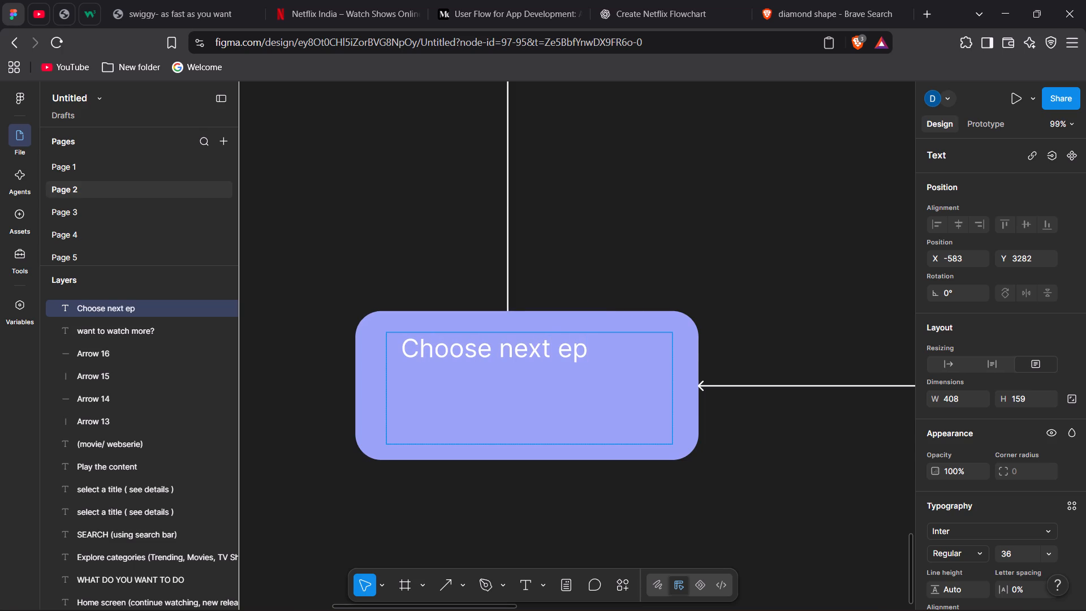
{"action": "type", "text": "io"}
{"action": "key", "text": "BackSpace"}
{"action": "type", "text": "sode"}
{"action": "key", "text": "space"}
{"action": "key", "text": "Return"}
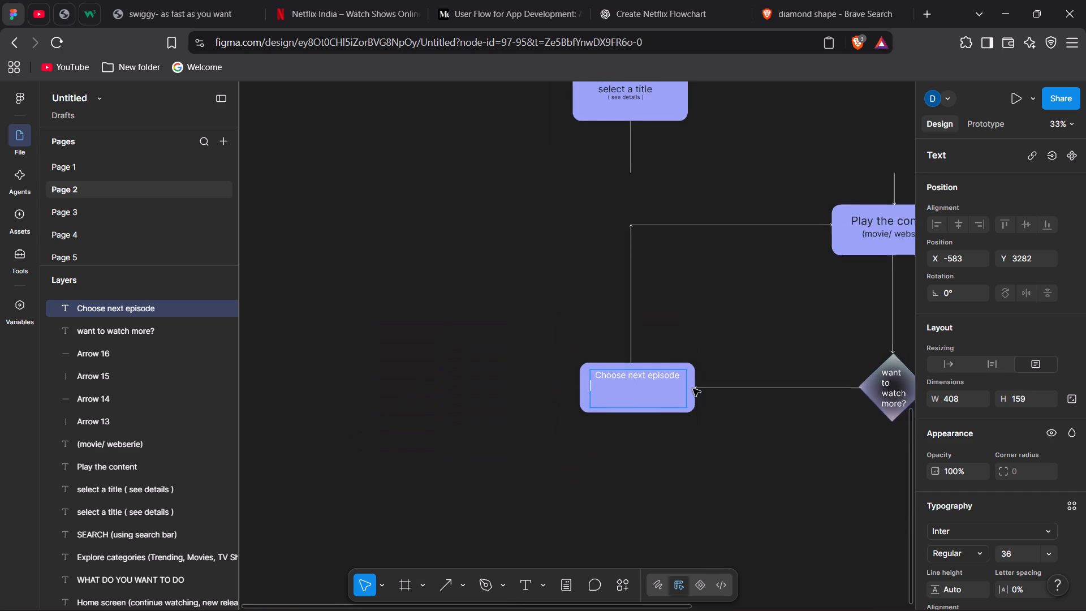
Add an indented second line reading "(for a new title )" beneath "Choose next episode".
{"action": "scroll", "coordinate": [693, 389], "scroll_direction": "up", "scroll_amount": 8}
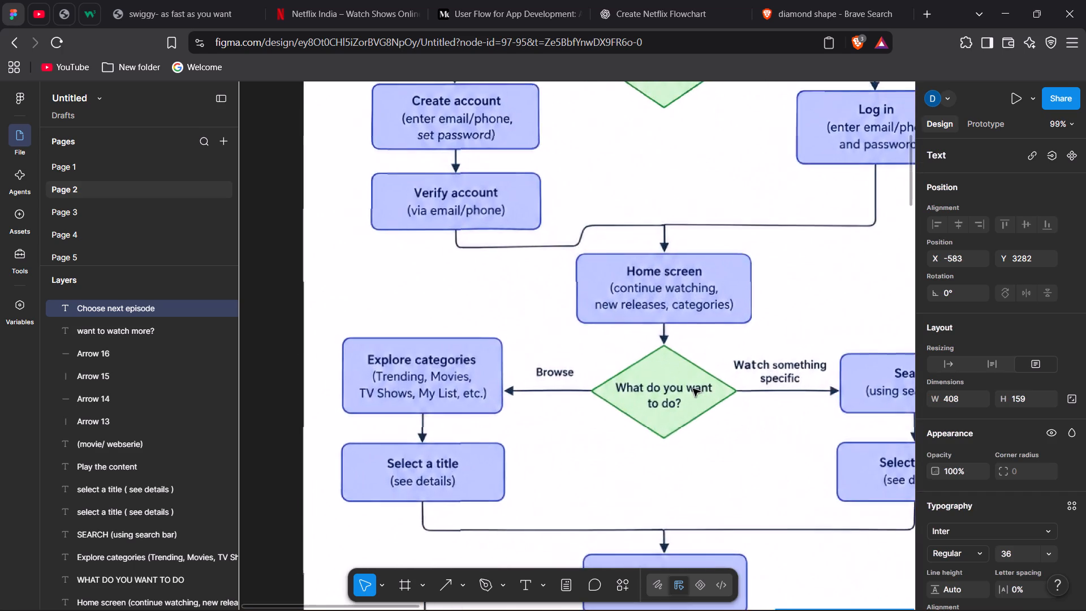
{"action": "scroll", "coordinate": [693, 389], "scroll_direction": "down", "scroll_amount": 6}
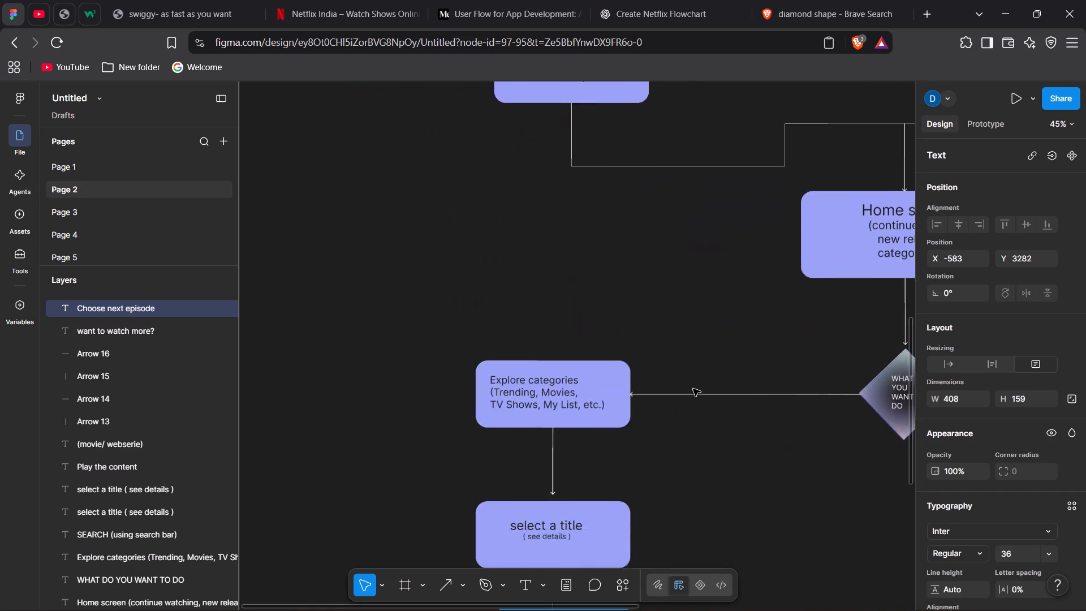
{"action": "scroll", "coordinate": [693, 389], "scroll_direction": "down", "scroll_amount": 6}
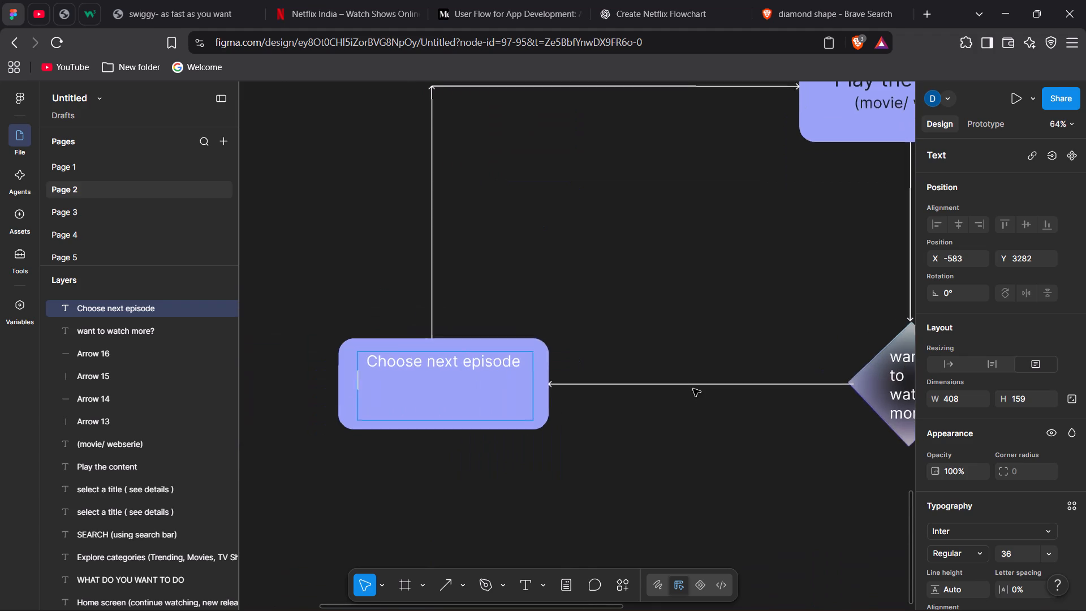
{"action": "key", "text": "space"}
{"action": "key", "text": "space"}
{"action": "key", "text": "space"}
{"action": "key", "text": "shift+parenleft"}
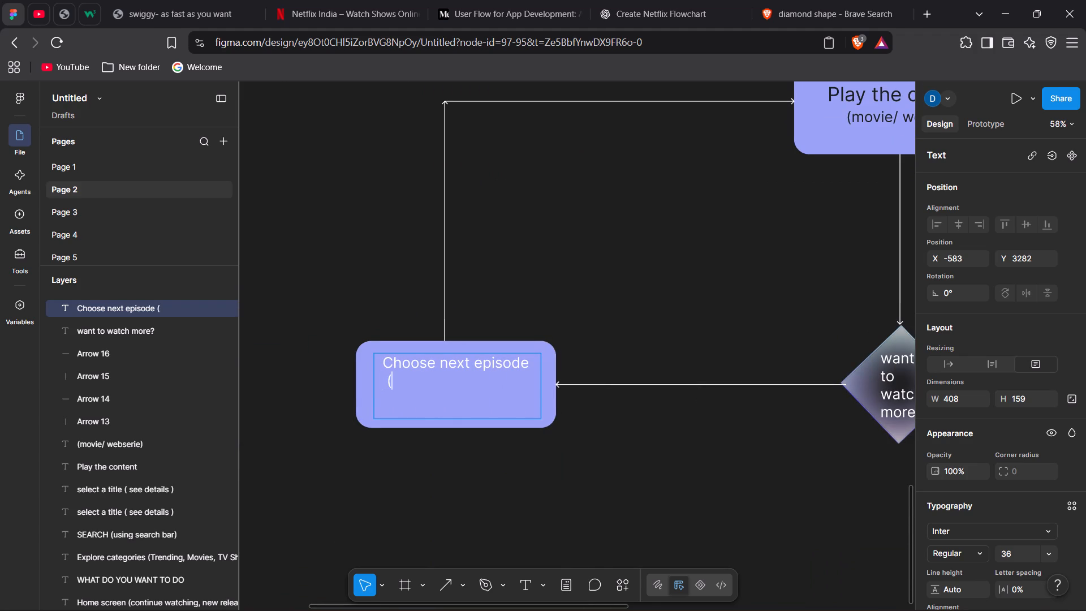
{"action": "type", "text": "for"}
{"action": "key", "text": "space"}
{"action": "type", "text": "a new title"}
{"action": "key", "text": "space"}
{"action": "key", "text": "shift+parenright"}
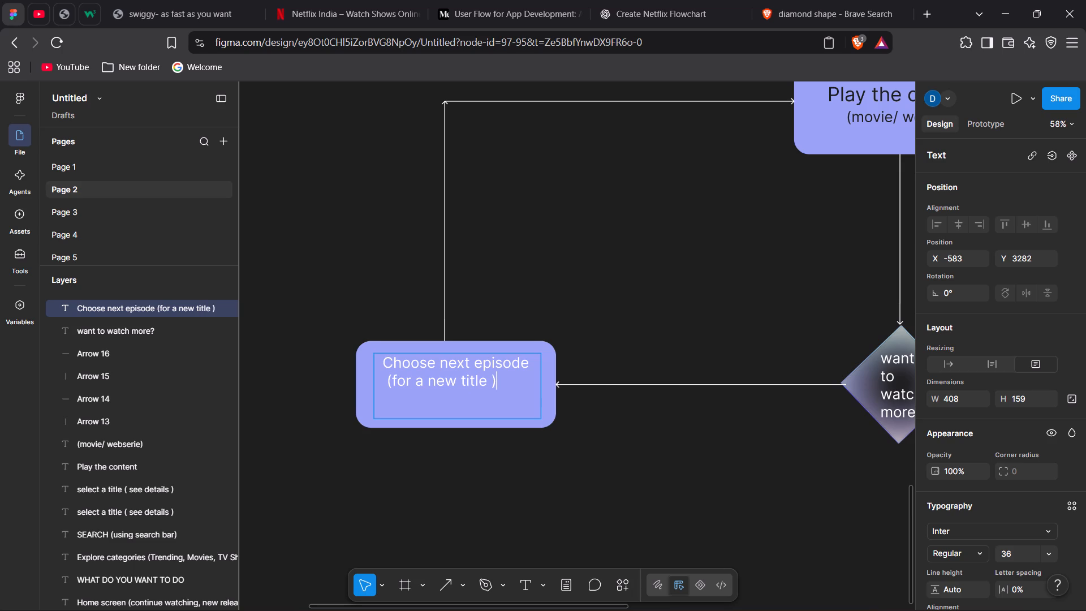
{"action": "left_click", "coordinate": [389, 380]}
{"action": "key", "text": "space"}
{"action": "key", "text": "space"}
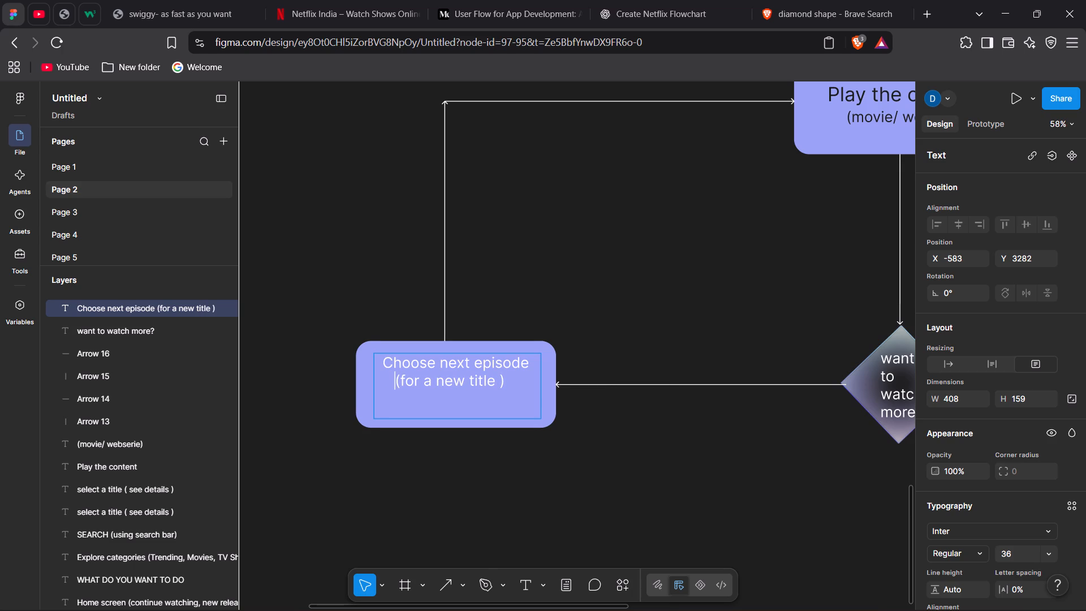
Set the fill colour of both lines of the "Choose next episode" text to 1E1E1E.
{"action": "left_click_drag", "start_coordinate": [503, 376], "coordinate": [380, 362]}
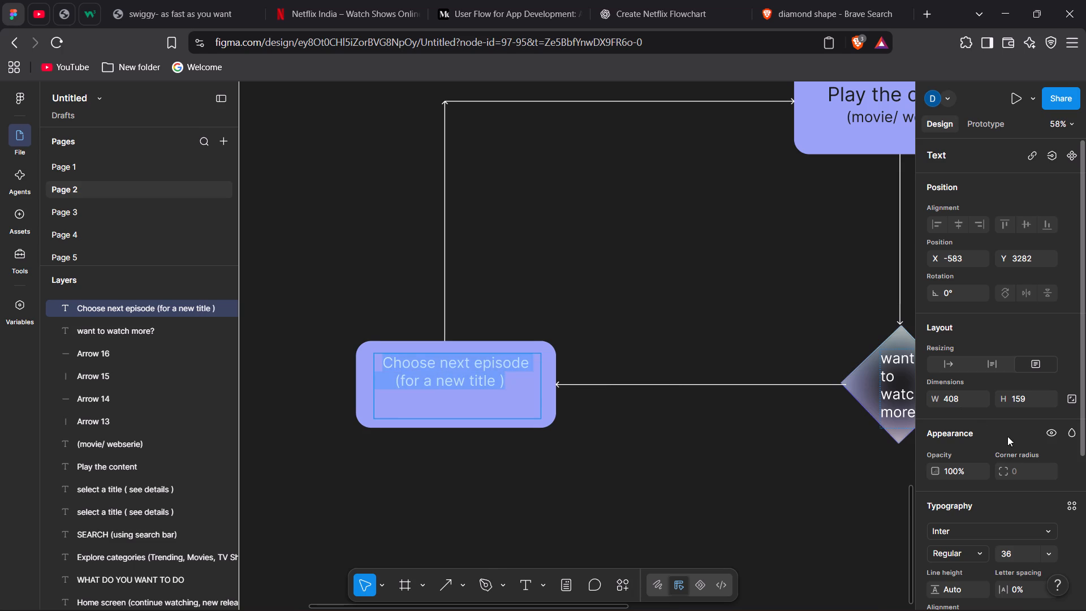
{"action": "scroll", "coordinate": [1007, 436], "scroll_direction": "down", "scroll_amount": 1}
{"action": "left_click", "coordinate": [981, 515]}
{"action": "key", "text": "BackSpace"}
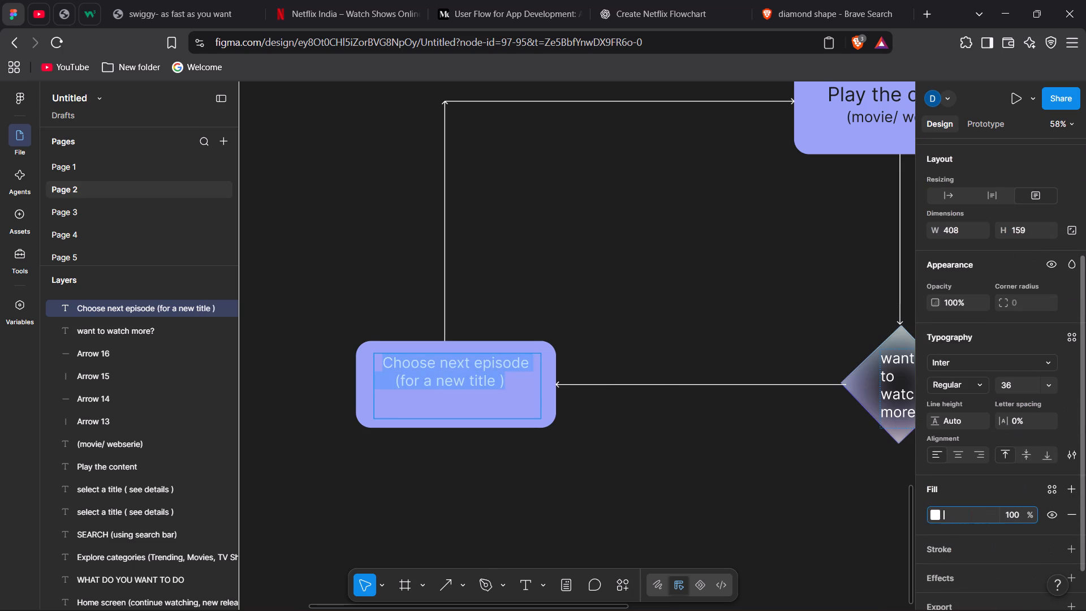
{"action": "key", "text": "BackSpace"}
{"action": "key", "text": "BackSpace"}
{"action": "type", "text": "1E1E1E"}
{"action": "key", "text": "Return"}
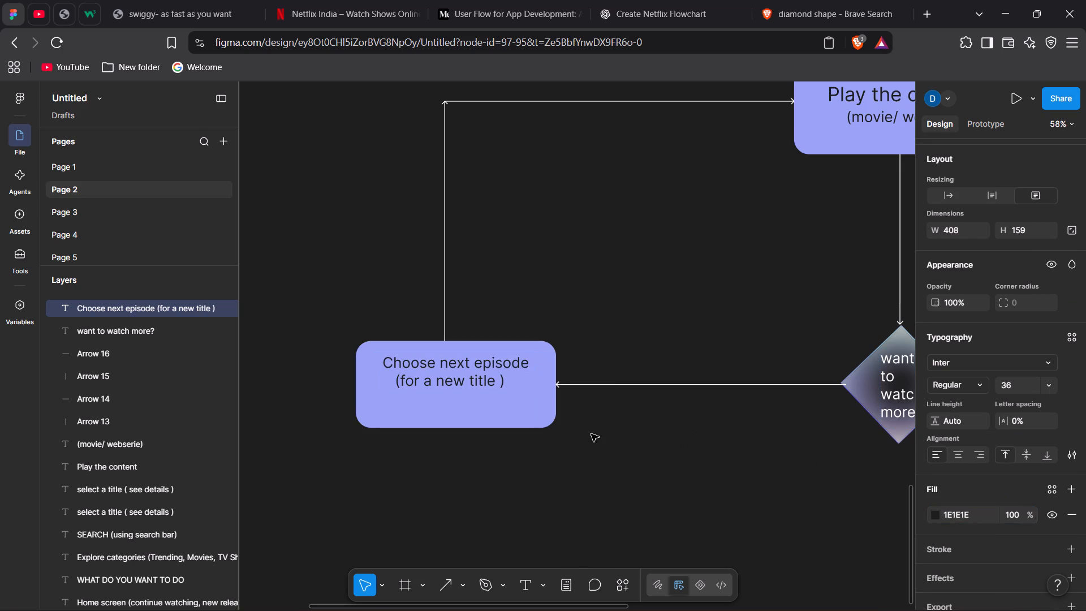
Move the "Choose next episode (for a new title )" text slightly down so both lines sit centred in the purple rectangle.
{"action": "left_click_drag", "start_coordinate": [511, 384], "coordinate": [370, 350]}
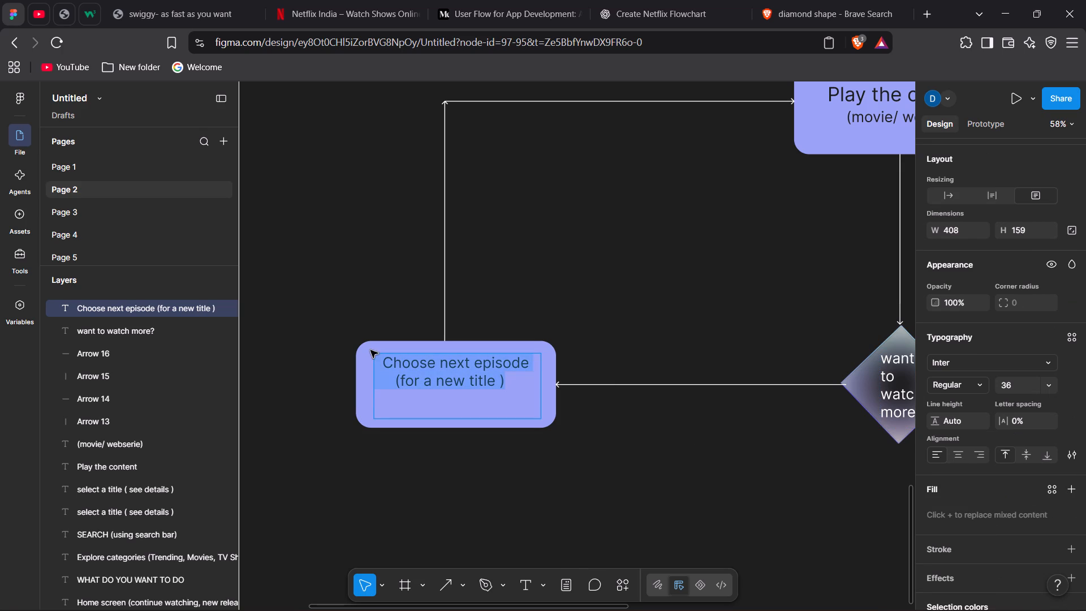
{"action": "left_click_drag", "start_coordinate": [527, 442], "coordinate": [519, 406]}
{"action": "left_click_drag", "start_coordinate": [519, 406], "coordinate": [522, 419]}
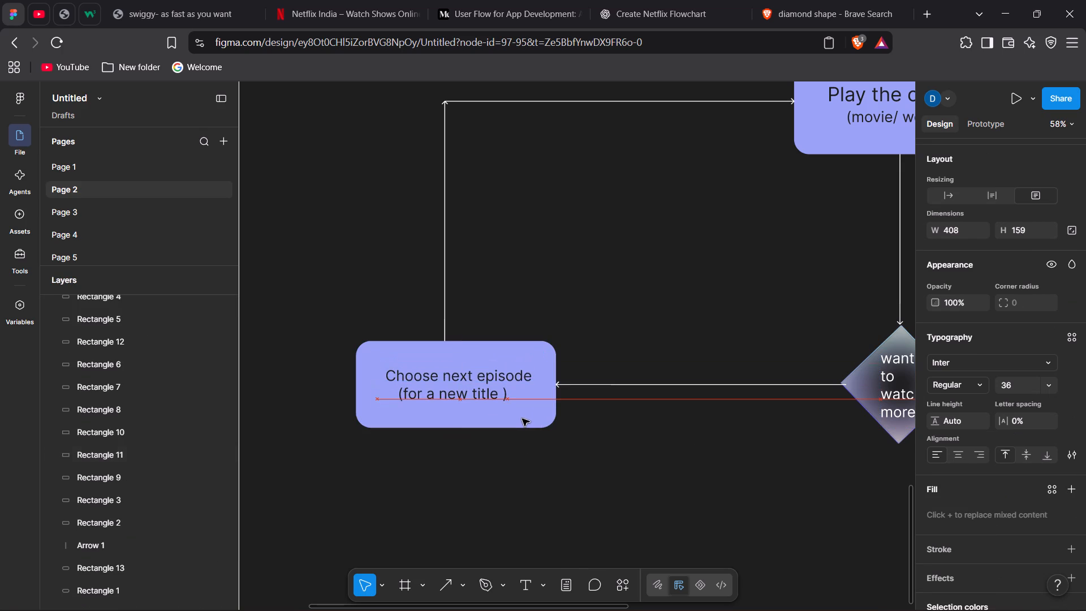
{"action": "left_click_drag", "start_coordinate": [522, 419], "coordinate": [521, 418]}
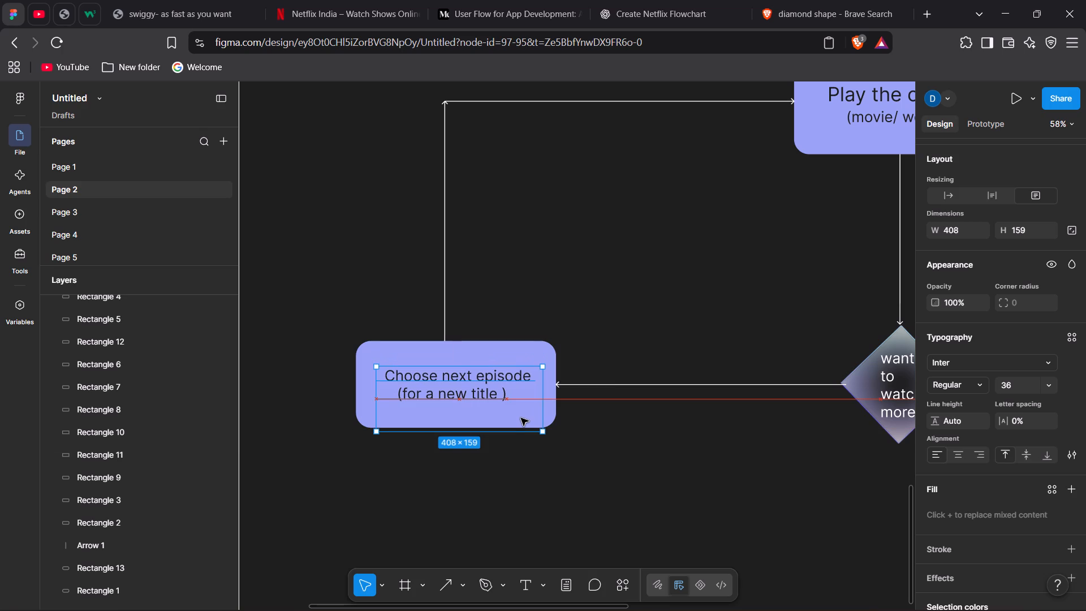
Nudge the "Choose next episode (for a new title )" text slightly sideways so it sits centred in its purple rectangle.
{"action": "left_click_drag", "start_coordinate": [521, 418], "coordinate": [523, 419]}
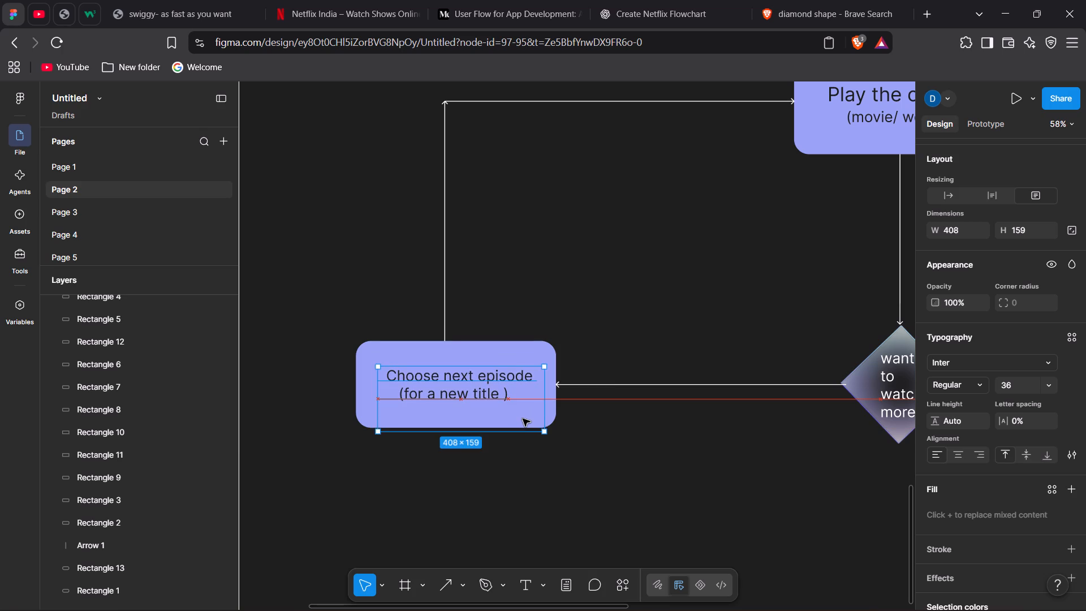
{"action": "left_click_drag", "start_coordinate": [523, 419], "coordinate": [522, 419]}
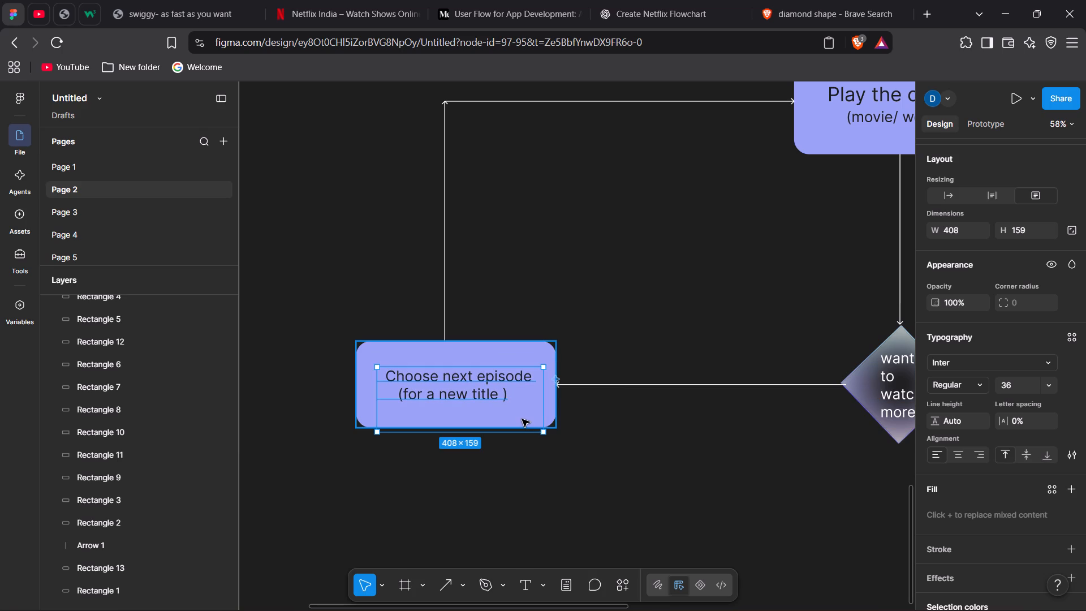
{"action": "left_click", "coordinate": [575, 490]}
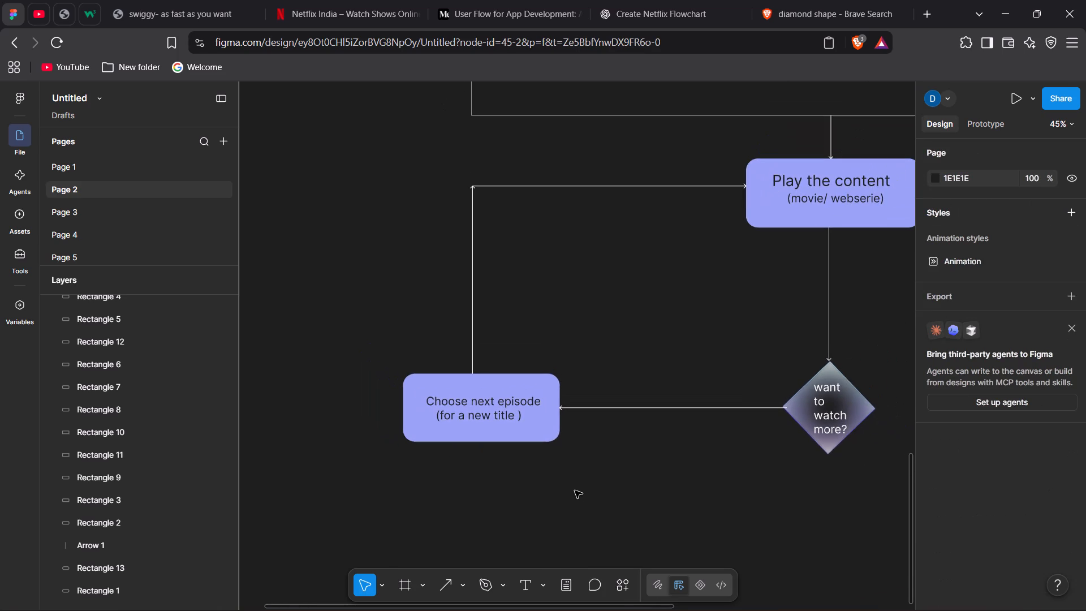
Following the reference image, add a text box about 266 × 129 inside the empty red rounded shape, reading "Close app".
{"action": "scroll", "coordinate": [575, 490], "scroll_direction": "left", "scroll_amount": 3}
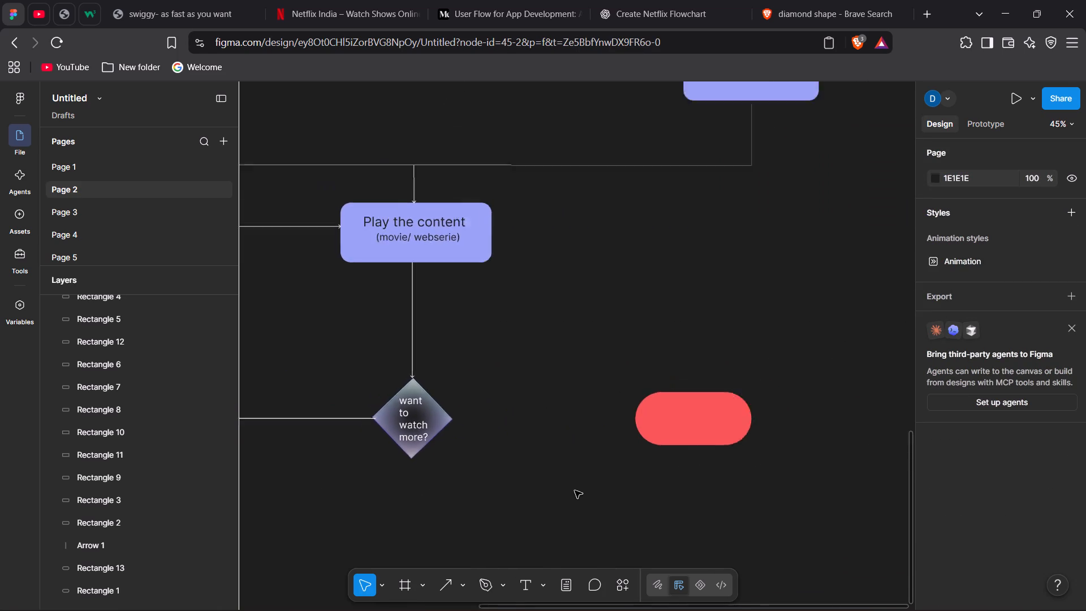
{"action": "scroll", "coordinate": [575, 490], "scroll_direction": "left", "scroll_amount": 1}
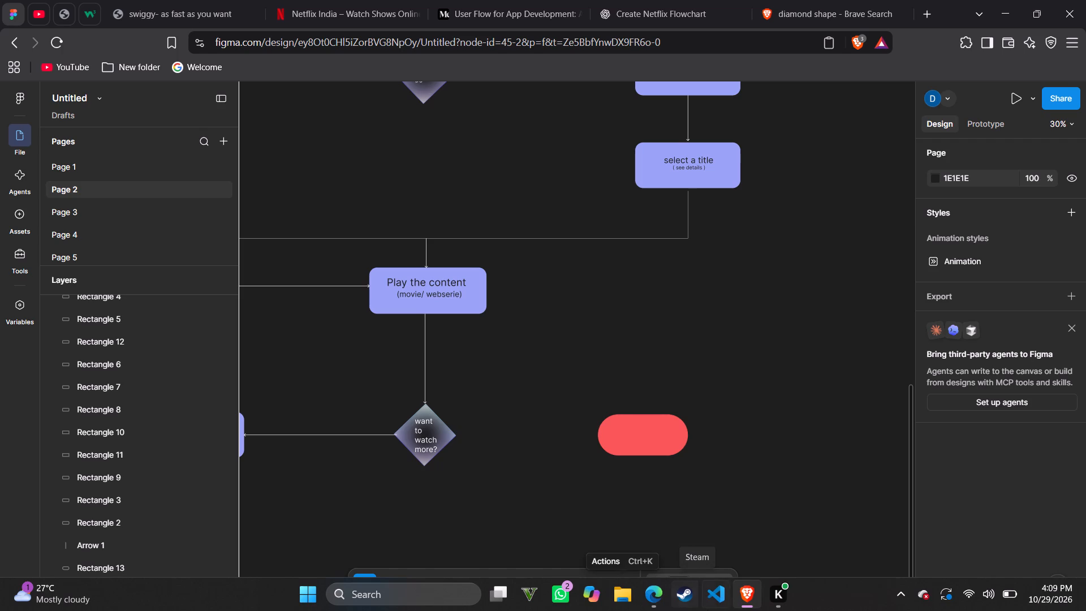
{"action": "scroll", "coordinate": [604, 470], "scroll_direction": "up", "scroll_amount": 4}
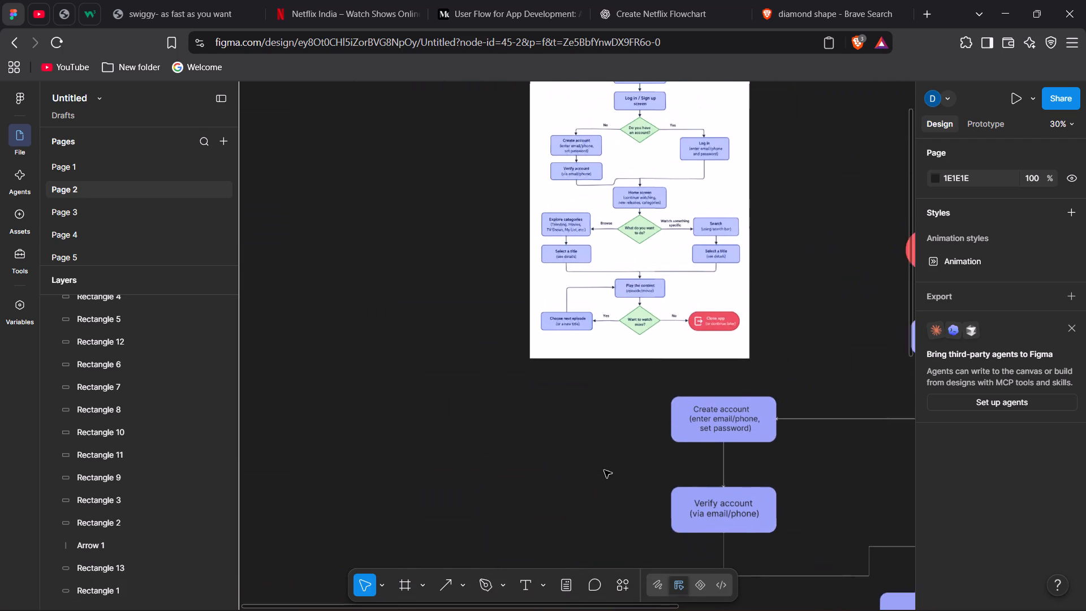
{"action": "scroll", "coordinate": [604, 470], "scroll_direction": "up", "scroll_amount": 2}
{"action": "scroll", "coordinate": [651, 421], "scroll_direction": "up", "scroll_amount": 1}
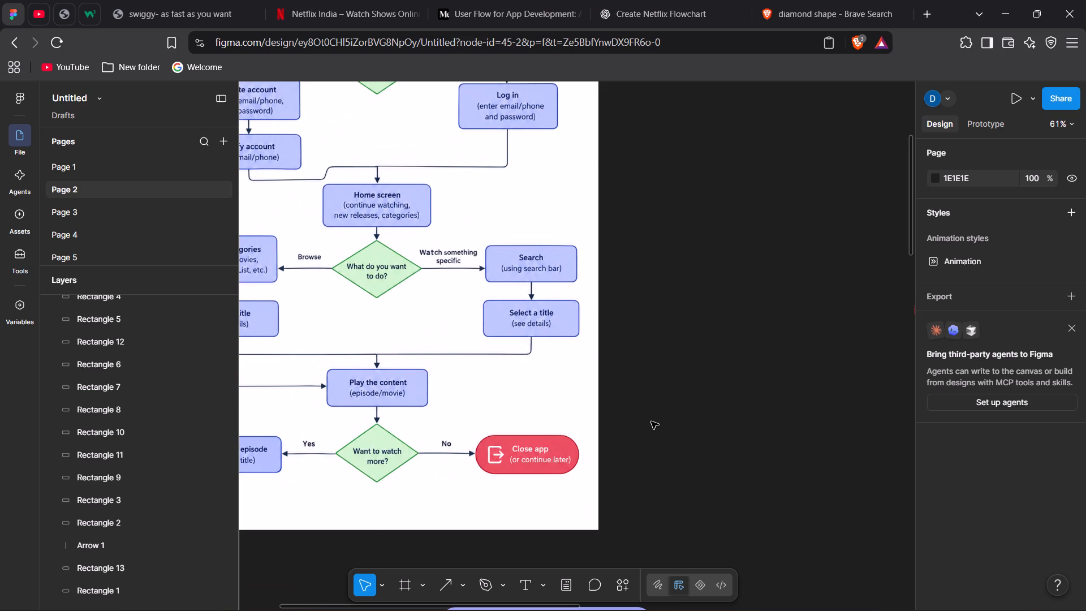
{"action": "scroll", "coordinate": [651, 421], "scroll_direction": "left", "scroll_amount": 5}
{"action": "scroll", "coordinate": [651, 421], "scroll_direction": "down", "scroll_amount": 8}
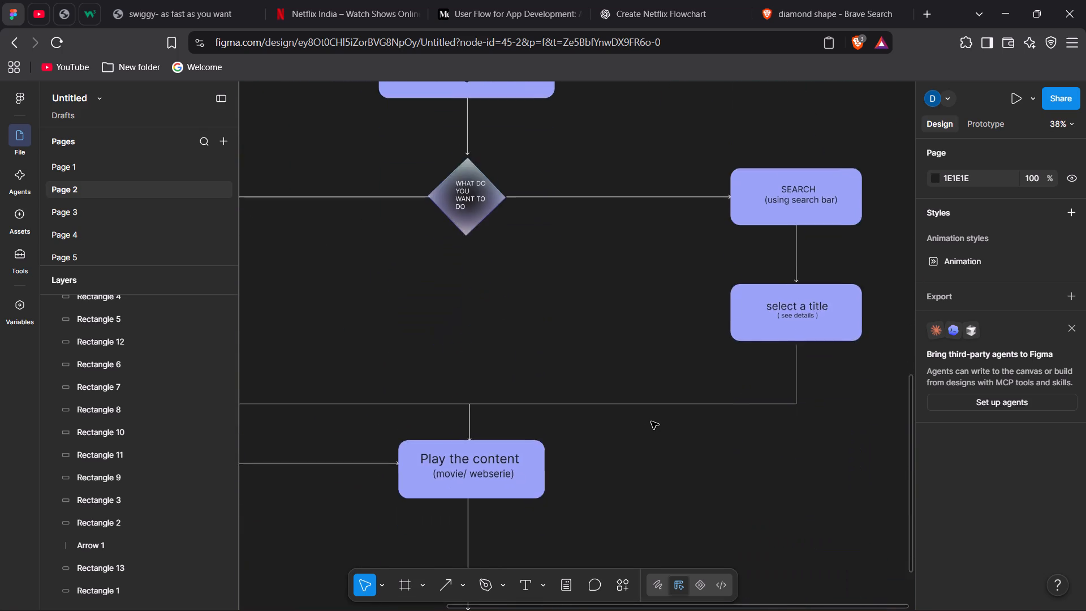
{"action": "scroll", "coordinate": [651, 421], "scroll_direction": "down", "scroll_amount": 1}
{"action": "scroll", "coordinate": [651, 421], "scroll_direction": "up", "scroll_amount": 1}
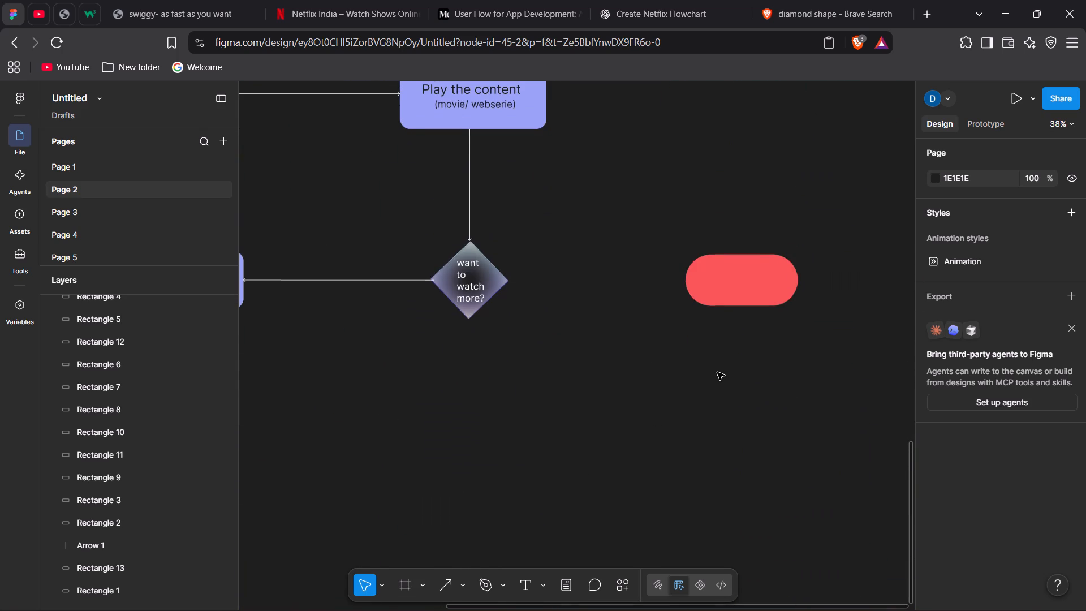
{"action": "scroll", "coordinate": [717, 372], "scroll_direction": "up", "scroll_amount": 1}
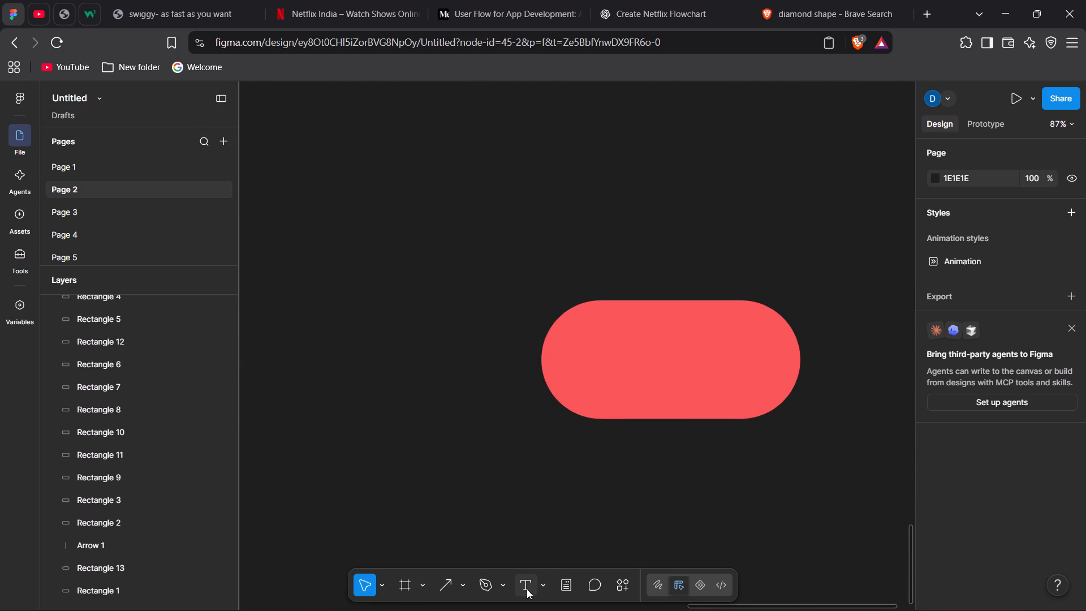
{"action": "left_click", "coordinate": [527, 589]}
{"action": "left_click_drag", "start_coordinate": [588, 322], "coordinate": [699, 377]}
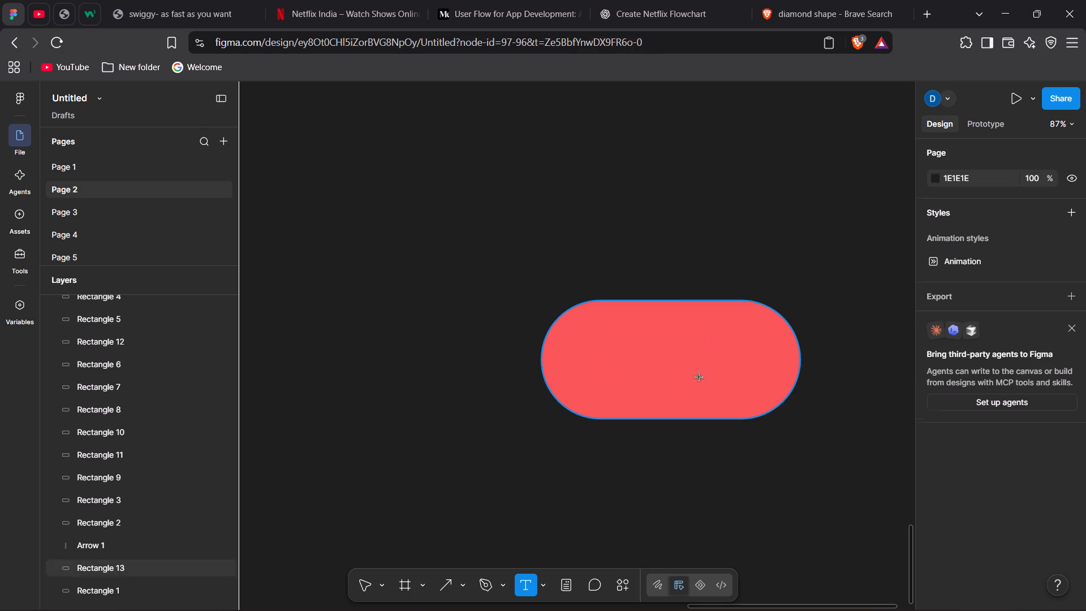
{"action": "left_click_drag", "start_coordinate": [699, 377], "coordinate": [752, 402]}
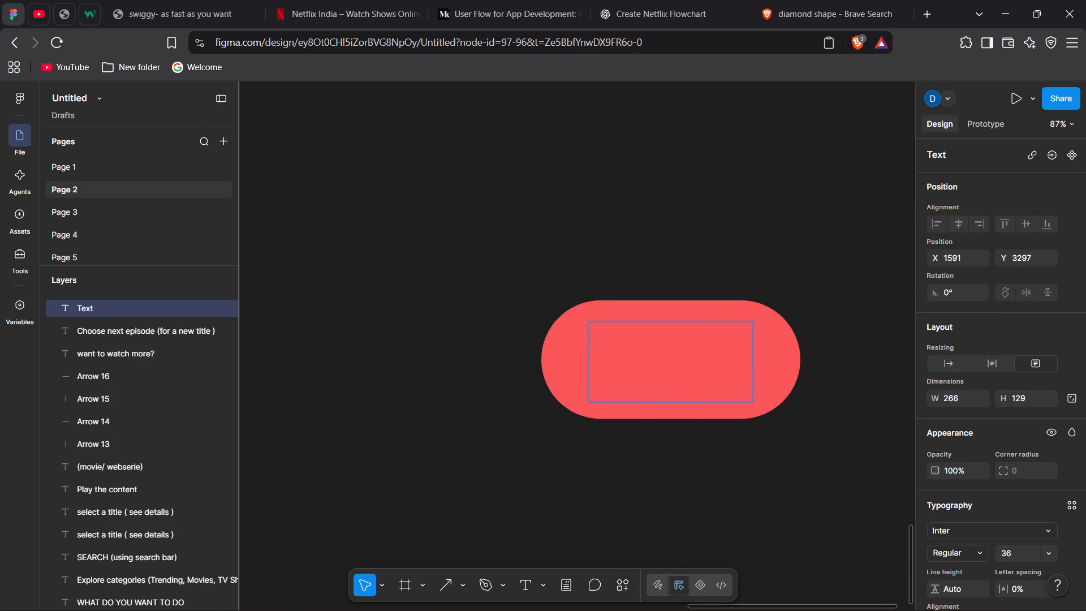
{"action": "key", "text": "shift+c"}
{"action": "type", "text": "lsoe"}
{"action": "key", "text": "space"}
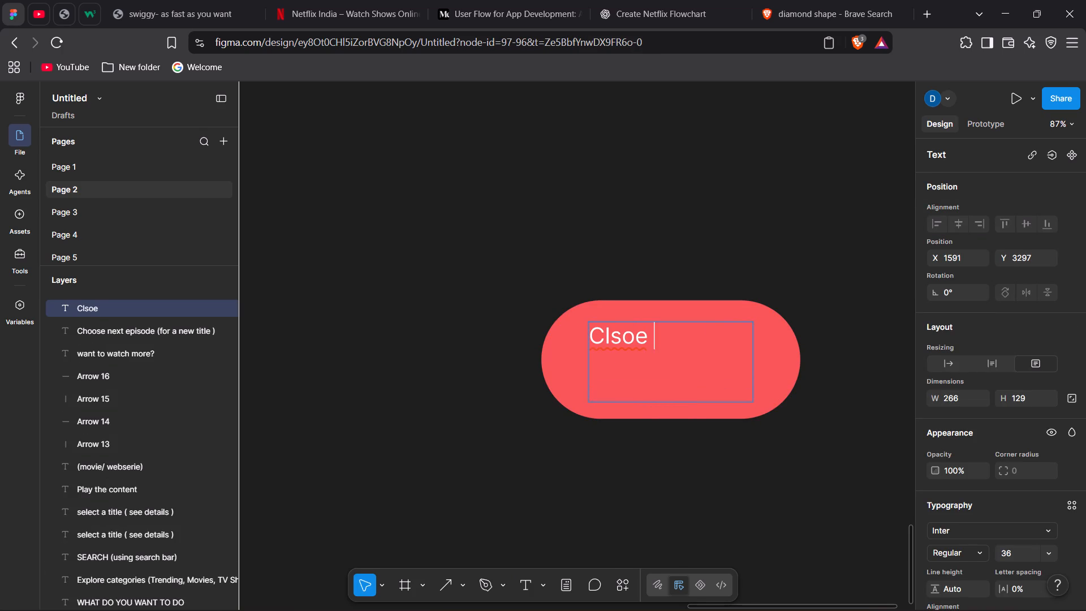
{"action": "key", "text": "BackSpace"}
{"action": "key", "text": "BackSpace"}
{"action": "key", "text": "BackSpace"}
{"action": "key", "text": "BackSpace"}
{"action": "type", "text": "ose a"}
{"action": "type", "text": "pp"}
{"action": "key", "text": "space"}
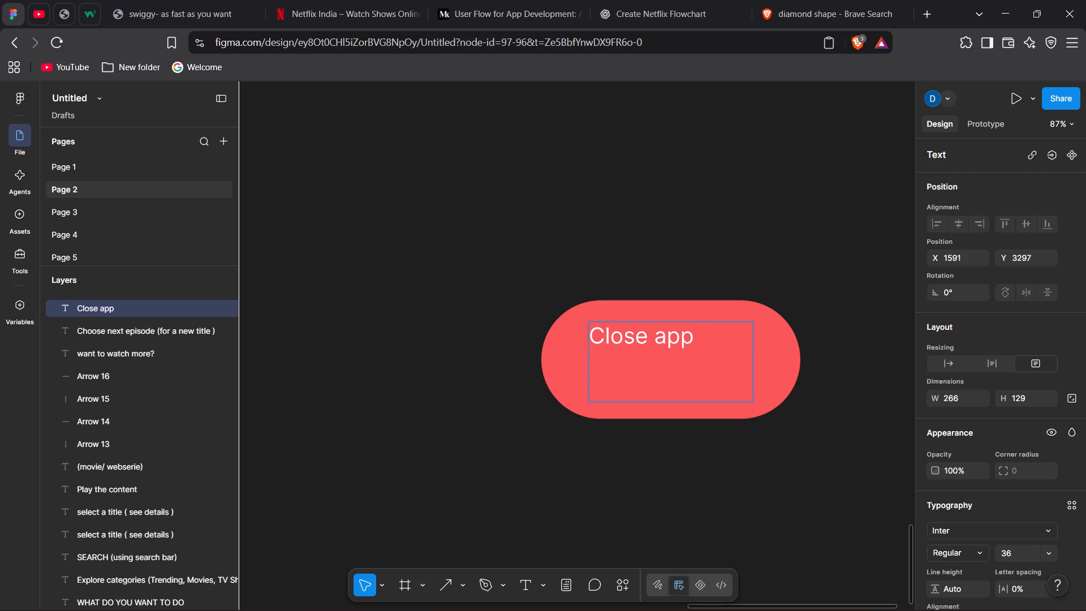
Check the reference image's red end shape for its second line and start a new line beneath "Close app".
{"action": "scroll", "coordinate": [695, 338], "scroll_direction": "up", "scroll_amount": 3}
{"action": "scroll", "coordinate": [695, 338], "scroll_direction": "right", "scroll_amount": 2}
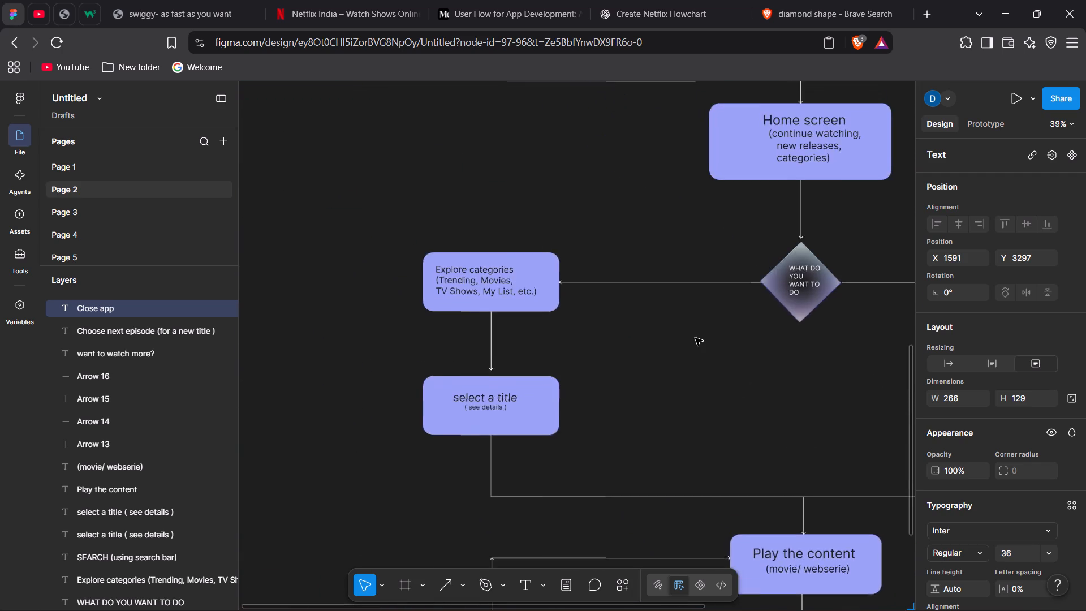
{"action": "scroll", "coordinate": [695, 338], "scroll_direction": "up", "scroll_amount": 4}
{"action": "scroll", "coordinate": [695, 338], "scroll_direction": "down", "scroll_amount": 4}
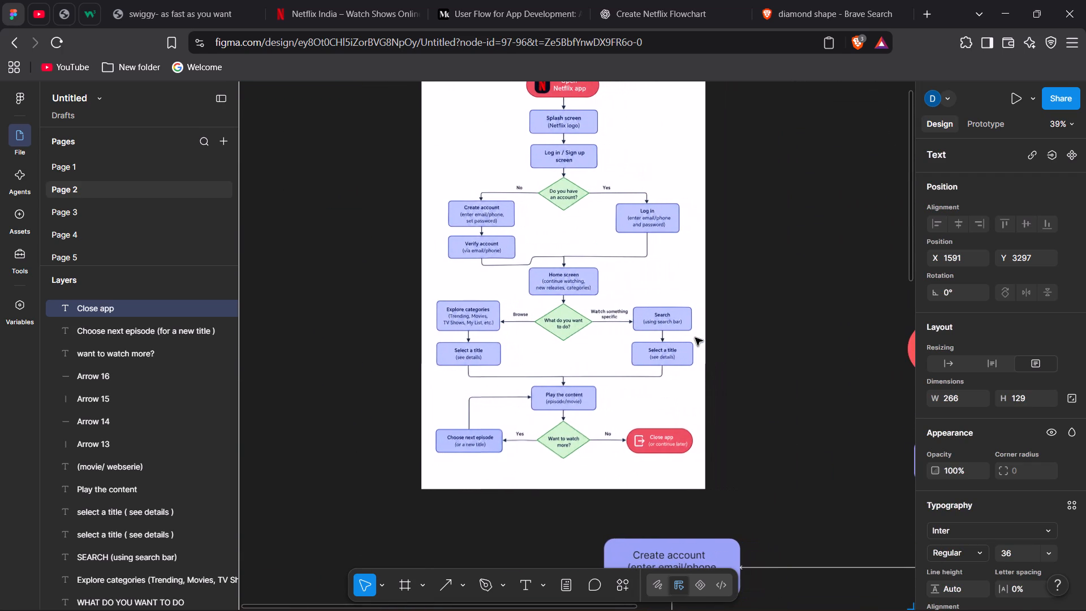
{"action": "scroll", "coordinate": [695, 338], "scroll_direction": "down", "scroll_amount": 3}
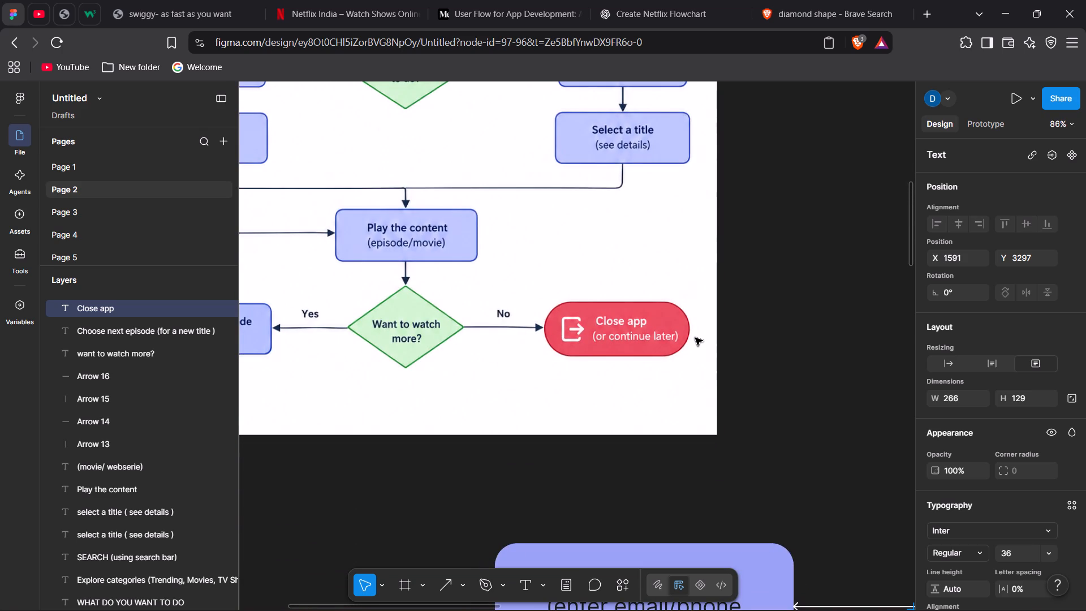
{"action": "scroll", "coordinate": [695, 338], "scroll_direction": "left", "scroll_amount": 3}
{"action": "scroll", "coordinate": [695, 338], "scroll_direction": "down", "scroll_amount": 2}
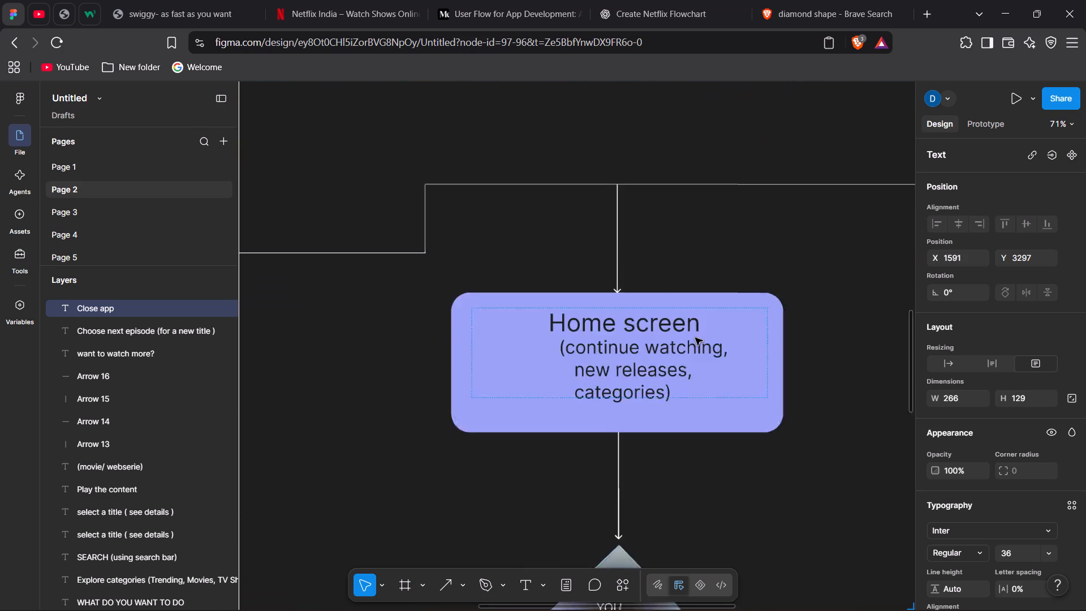
{"action": "scroll", "coordinate": [695, 338], "scroll_direction": "down", "scroll_amount": 6}
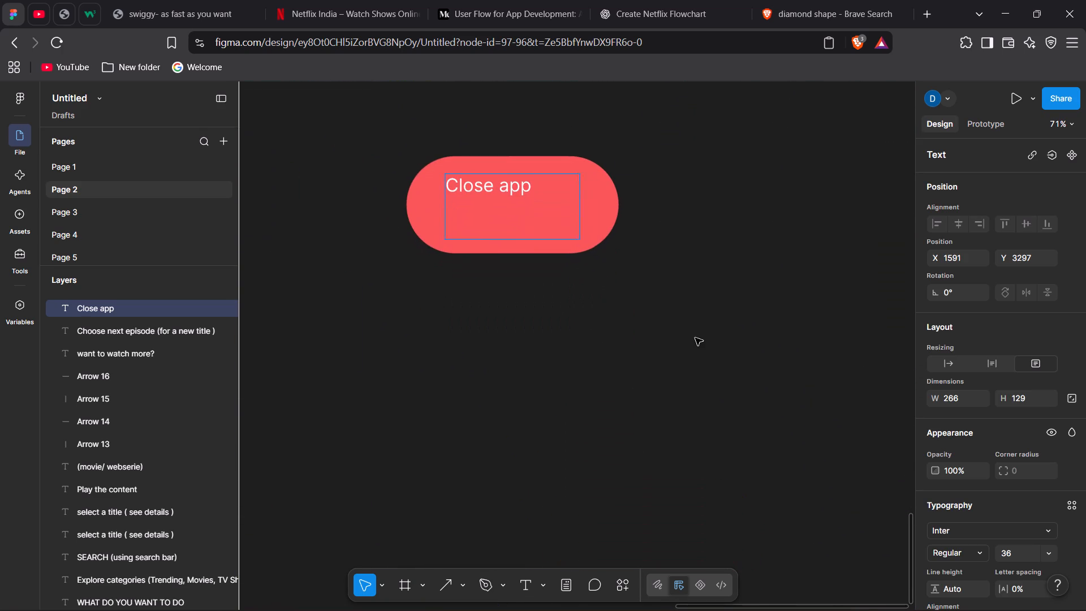
{"action": "key", "text": "Return"}
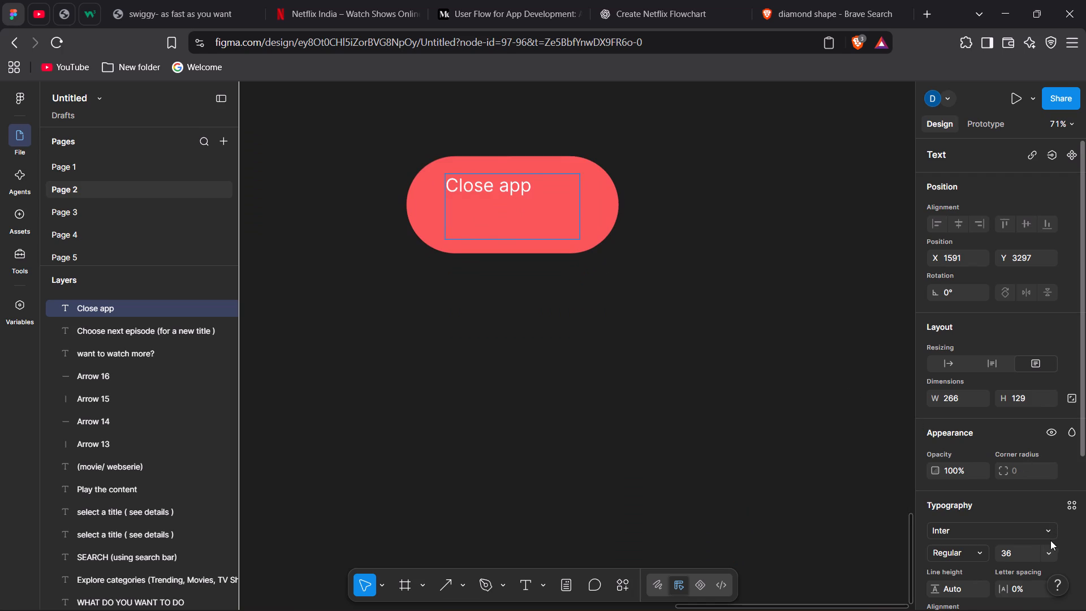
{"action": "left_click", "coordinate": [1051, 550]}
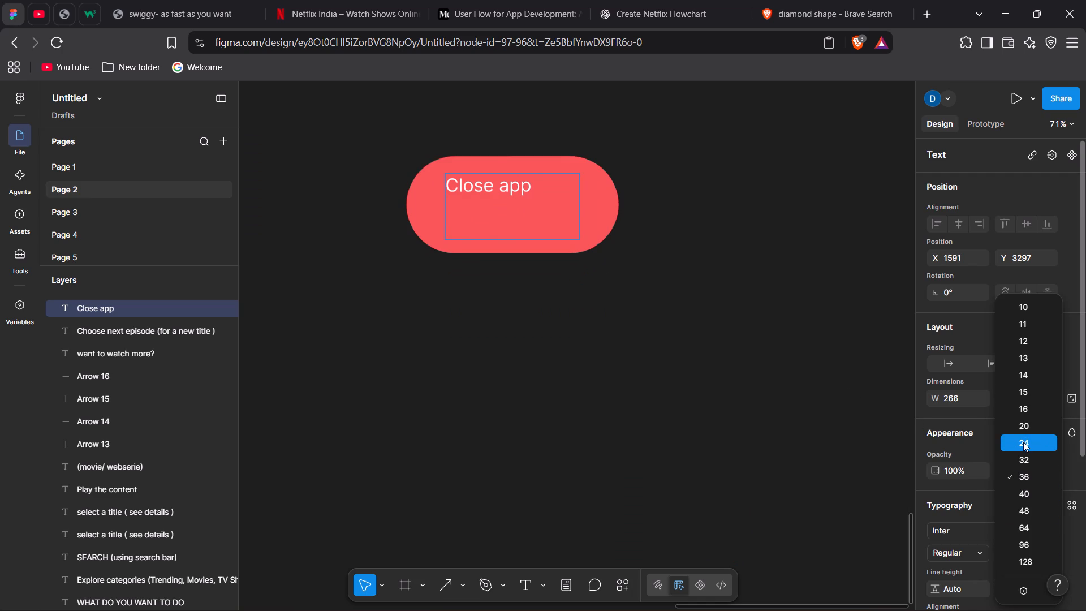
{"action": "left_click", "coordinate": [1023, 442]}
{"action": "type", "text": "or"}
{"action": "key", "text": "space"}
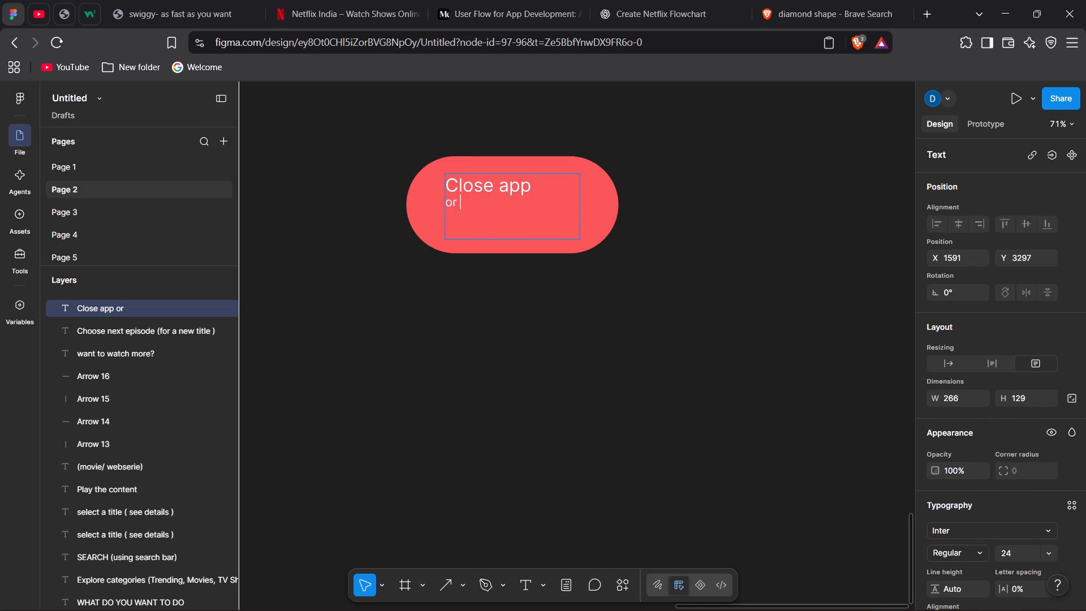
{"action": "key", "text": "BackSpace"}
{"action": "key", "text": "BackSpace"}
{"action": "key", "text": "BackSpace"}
Enter "( or continue later )" as the second line of the "Close app" text.
{"action": "key", "text": "shift+parenleft"}
{"action": "key", "text": "space"}
{"action": "type", "text": "or conti"}
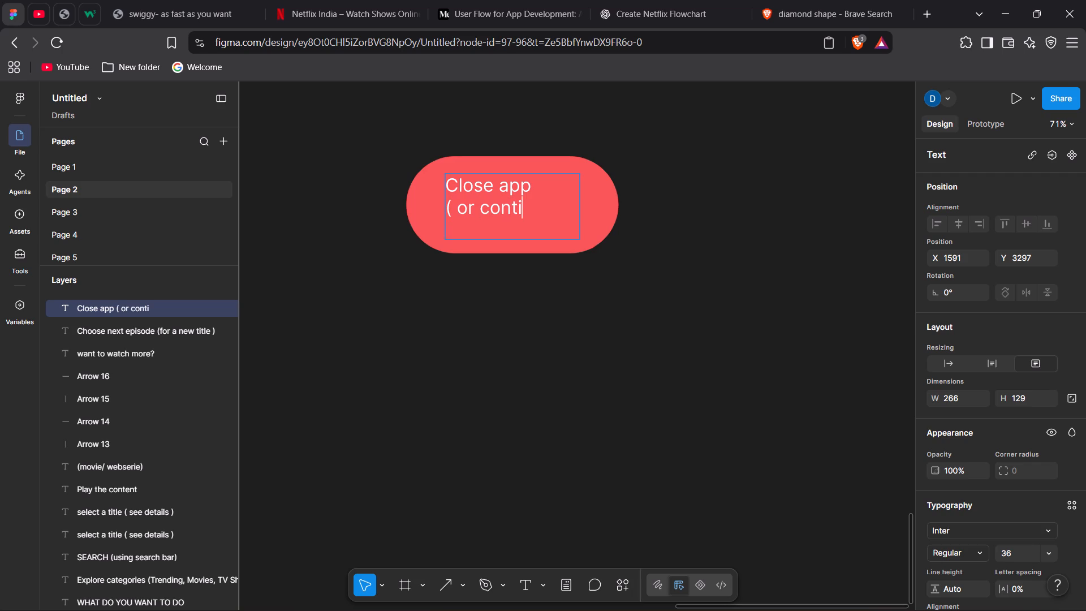
{"action": "type", "text": "nve"}
{"action": "key", "text": "BackSpace"}
{"action": "key", "text": "BackSpace"}
{"action": "key", "text": "y"}
{"action": "key", "text": "BackSpace"}
{"action": "type", "text": "ue later"}
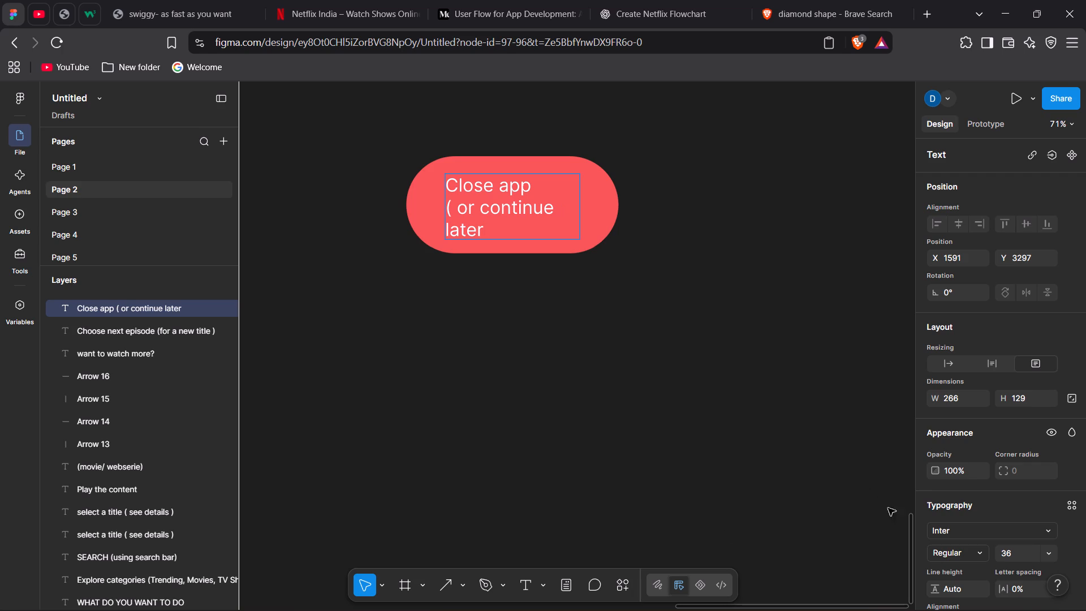
{"action": "key", "text": "space"}
{"action": "type", "text": ")"}
Set the font size of the "( or continue later )" line to 24.
{"action": "left_click_drag", "start_coordinate": [499, 226], "coordinate": [454, 213]}
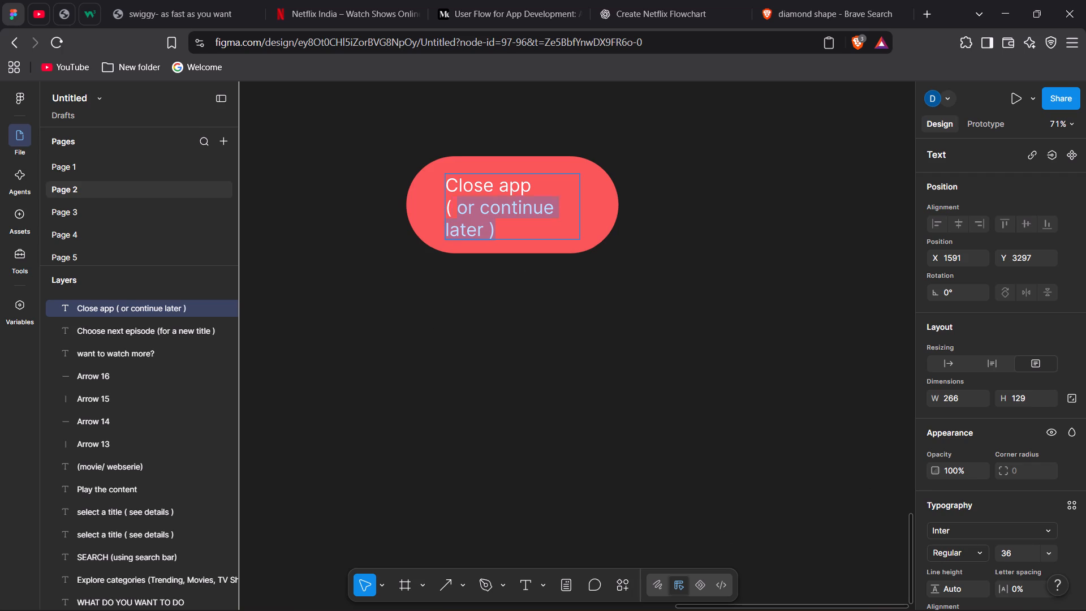
{"action": "left_click_drag", "start_coordinate": [454, 213], "coordinate": [438, 205]}
{"action": "scroll", "coordinate": [994, 501], "scroll_direction": "down", "scroll_amount": 1}
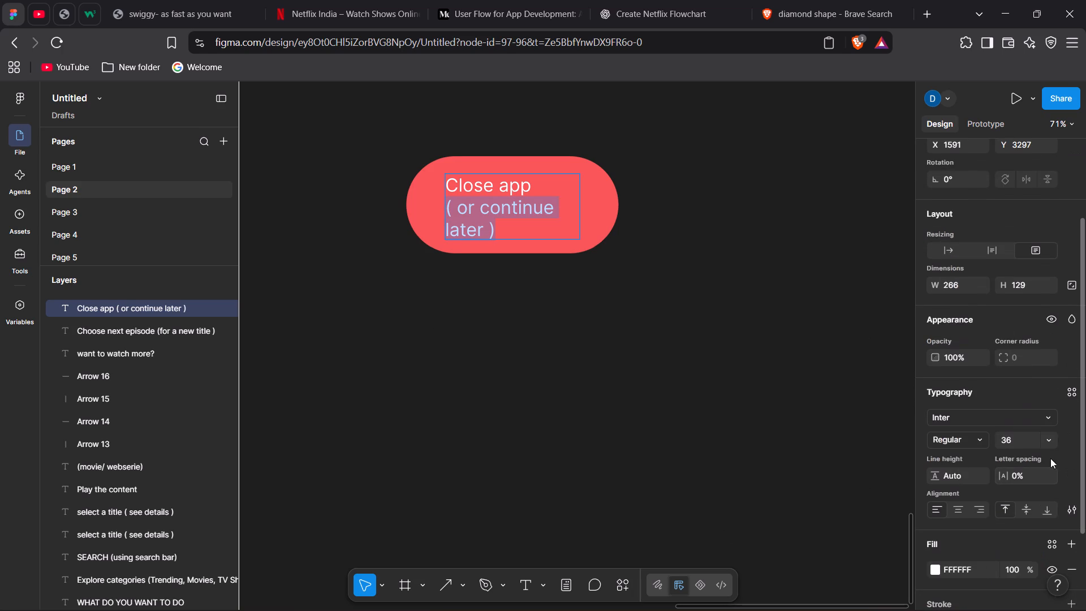
{"action": "left_click", "coordinate": [1050, 436]}
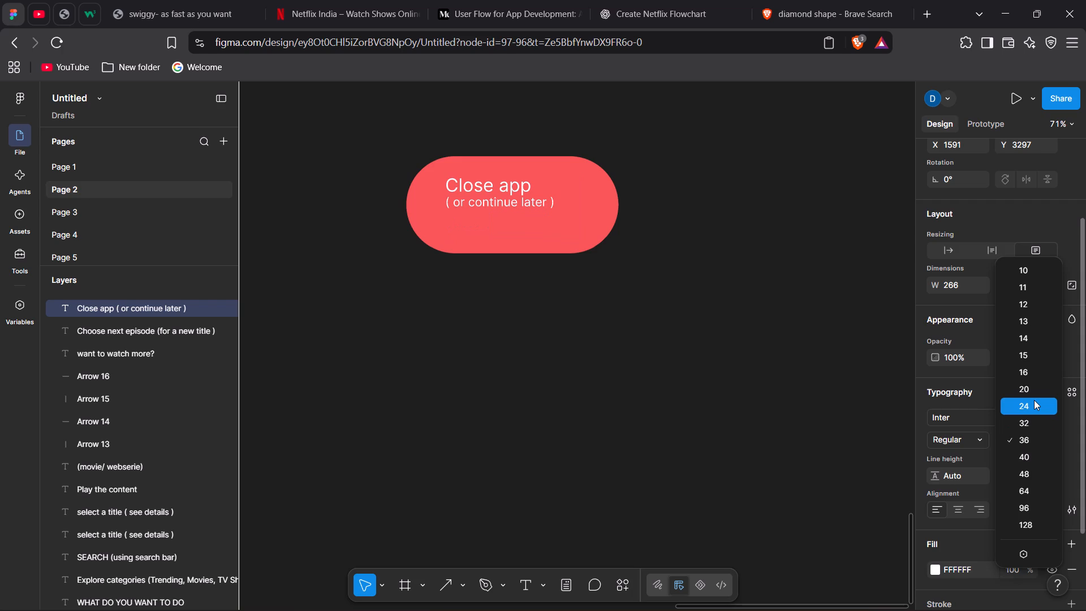
{"action": "left_click", "coordinate": [1034, 400]}
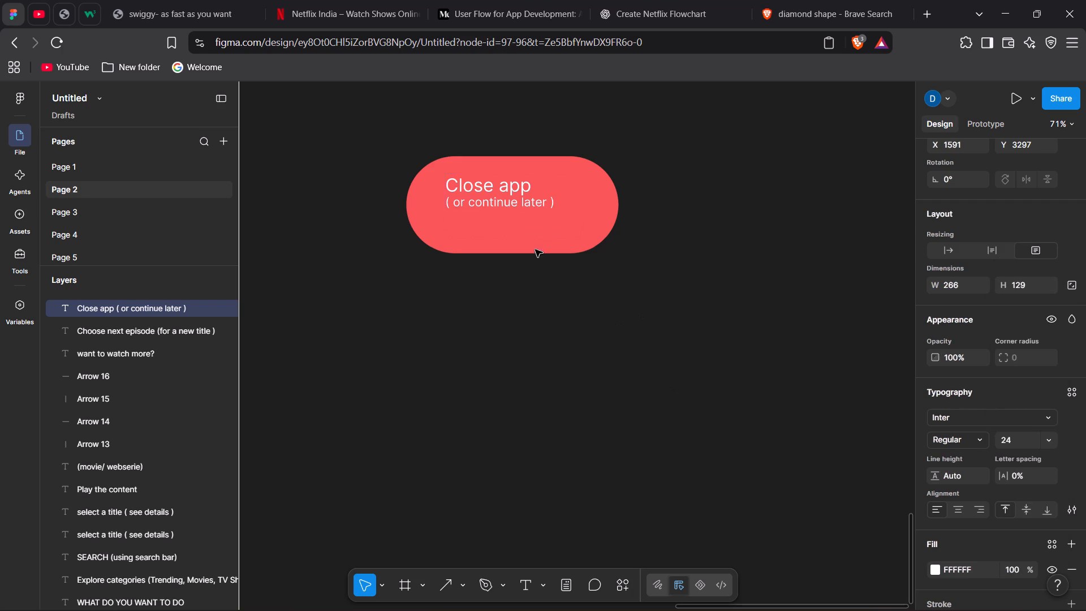
{"action": "left_click", "coordinate": [565, 218]}
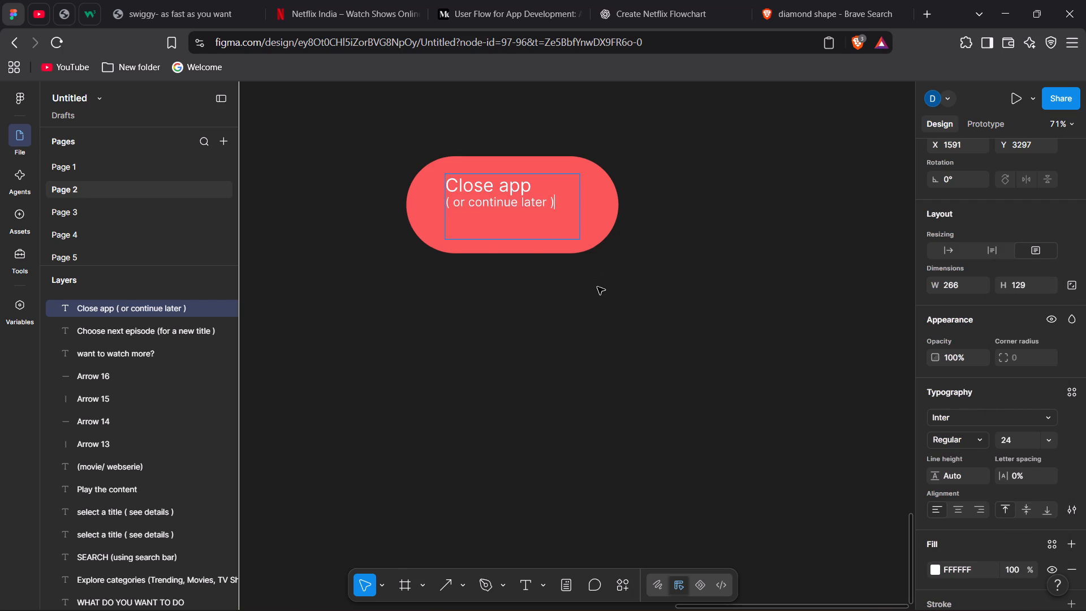
Move the "Close app ( or continue later )" text to about X 1643, Y 3323 so it sits nearer the red shape's centre.
{"action": "left_click_drag", "start_coordinate": [598, 292], "coordinate": [528, 233]}
{"action": "left_click_drag", "start_coordinate": [528, 233], "coordinate": [554, 240]}
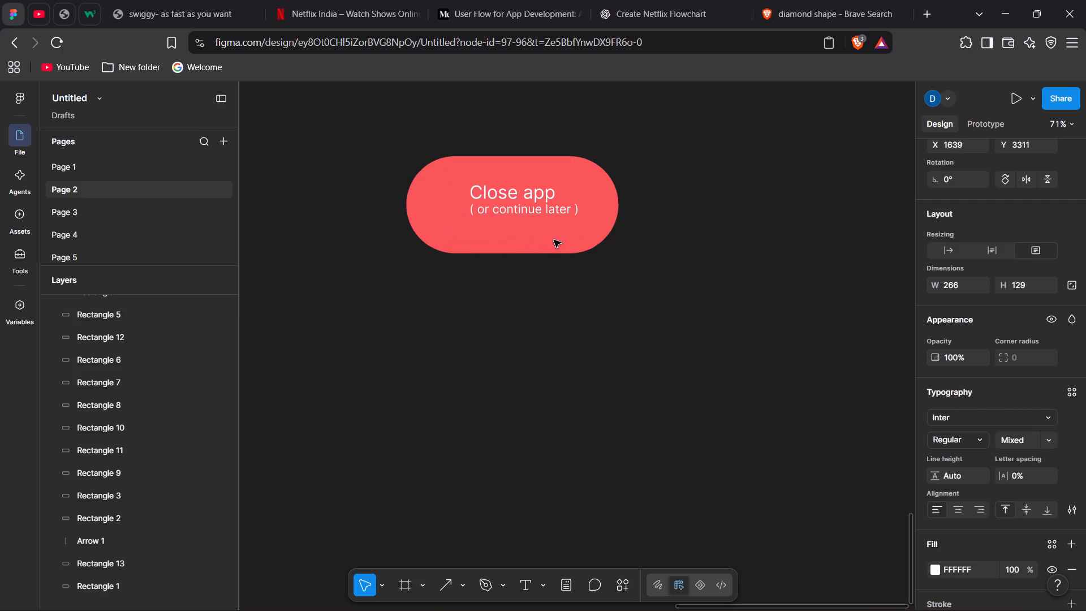
{"action": "left_click_drag", "start_coordinate": [554, 240], "coordinate": [554, 244]}
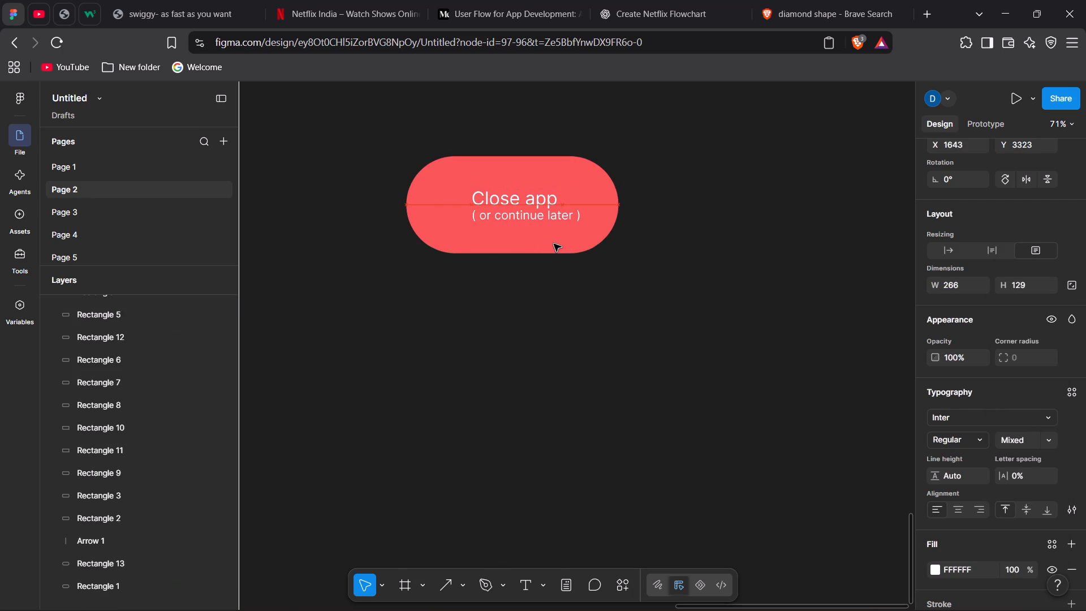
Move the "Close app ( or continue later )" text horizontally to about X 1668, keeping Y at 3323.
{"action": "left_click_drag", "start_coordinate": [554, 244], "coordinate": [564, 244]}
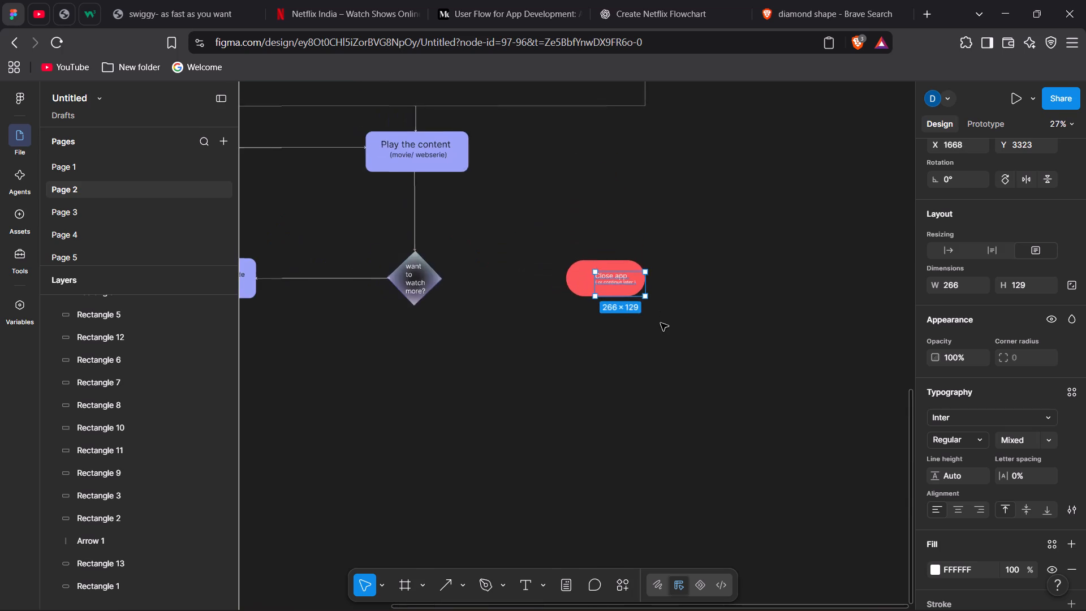
Examine the "Close app" shape and its incoming arrow in the reference image and compare them with the flowchart's last row.
{"action": "scroll", "coordinate": [661, 323], "scroll_direction": "up", "scroll_amount": 5}
{"action": "scroll", "coordinate": [661, 323], "scroll_direction": "right", "scroll_amount": 1}
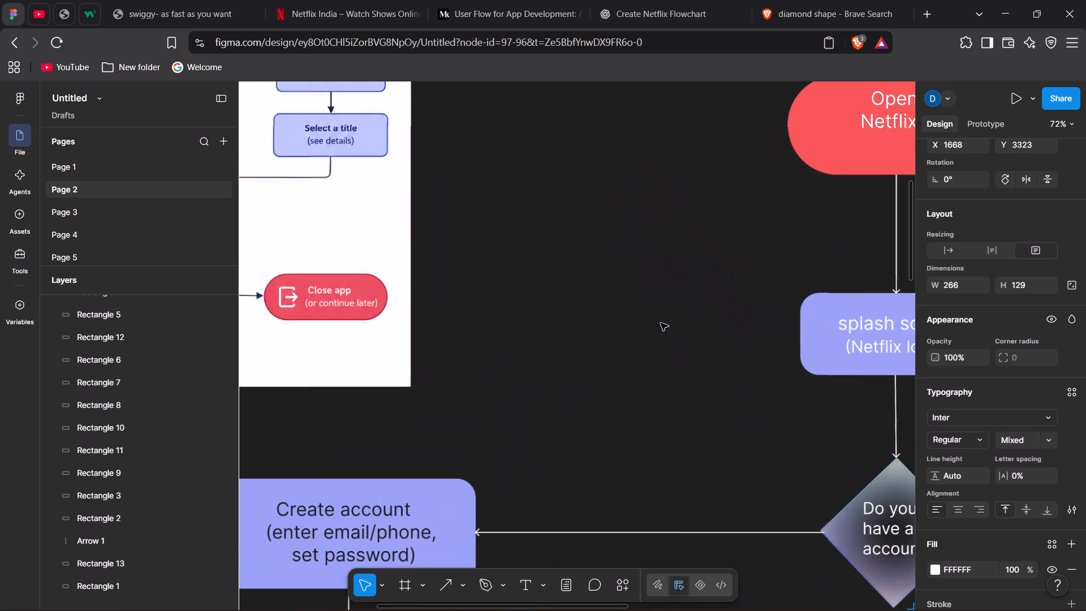
{"action": "scroll", "coordinate": [661, 323], "scroll_direction": "left", "scroll_amount": 1}
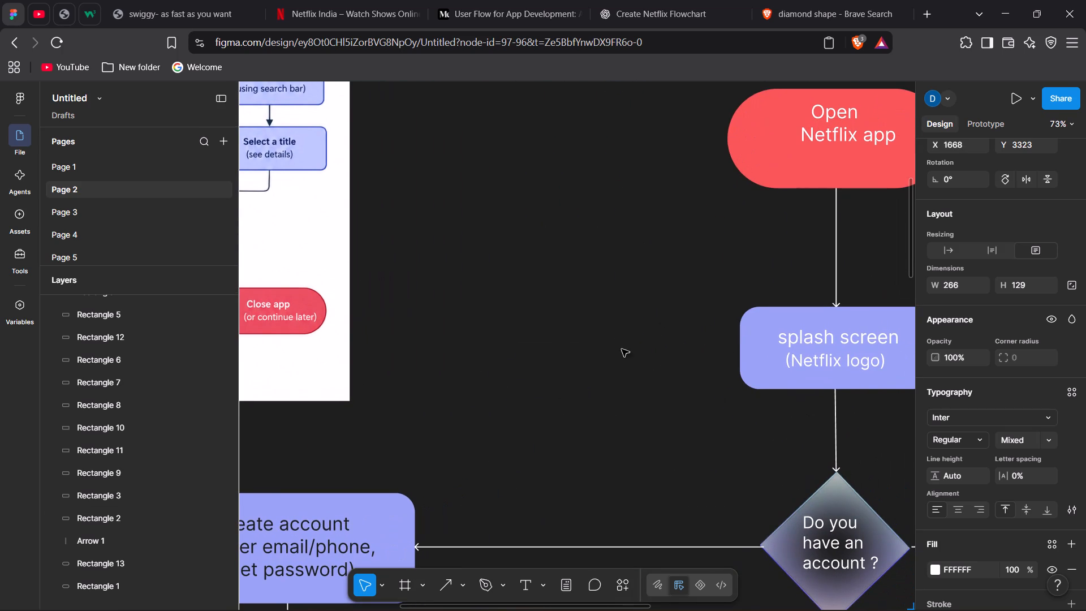
{"action": "scroll", "coordinate": [618, 334], "scroll_direction": "right", "scroll_amount": 3}
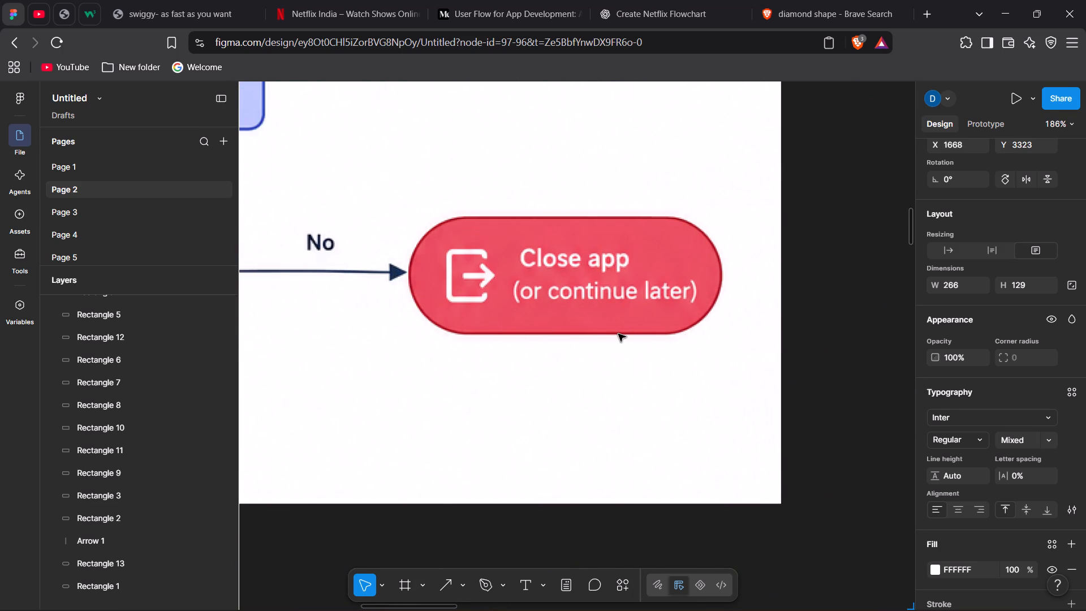
{"action": "left_click", "coordinate": [362, 243]}
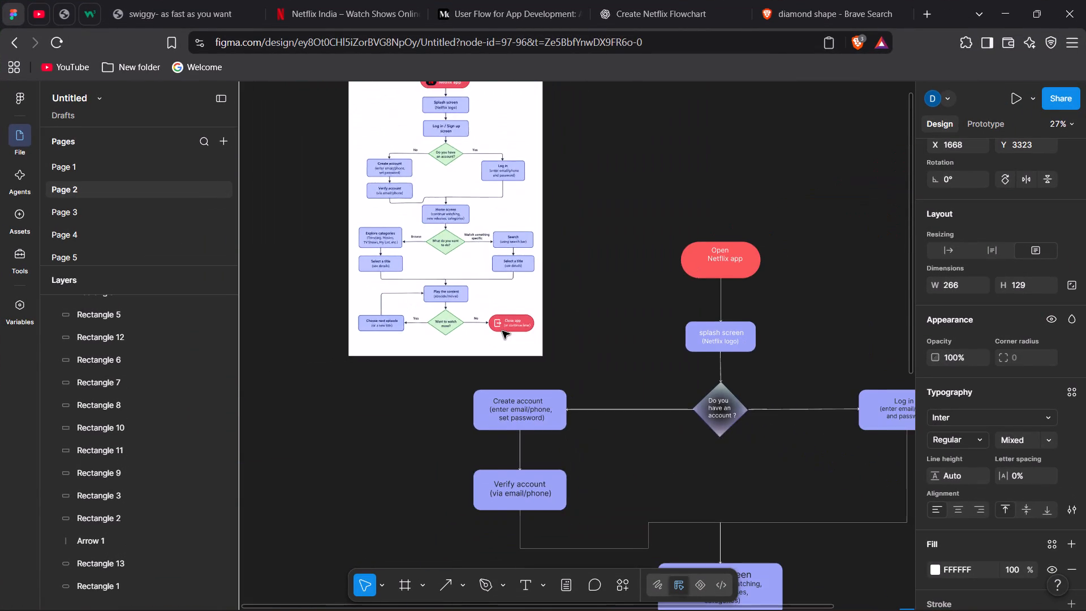
{"action": "scroll", "coordinate": [502, 331], "scroll_direction": "left", "scroll_amount": 2}
{"action": "scroll", "coordinate": [502, 331], "scroll_direction": "down", "scroll_amount": 2}
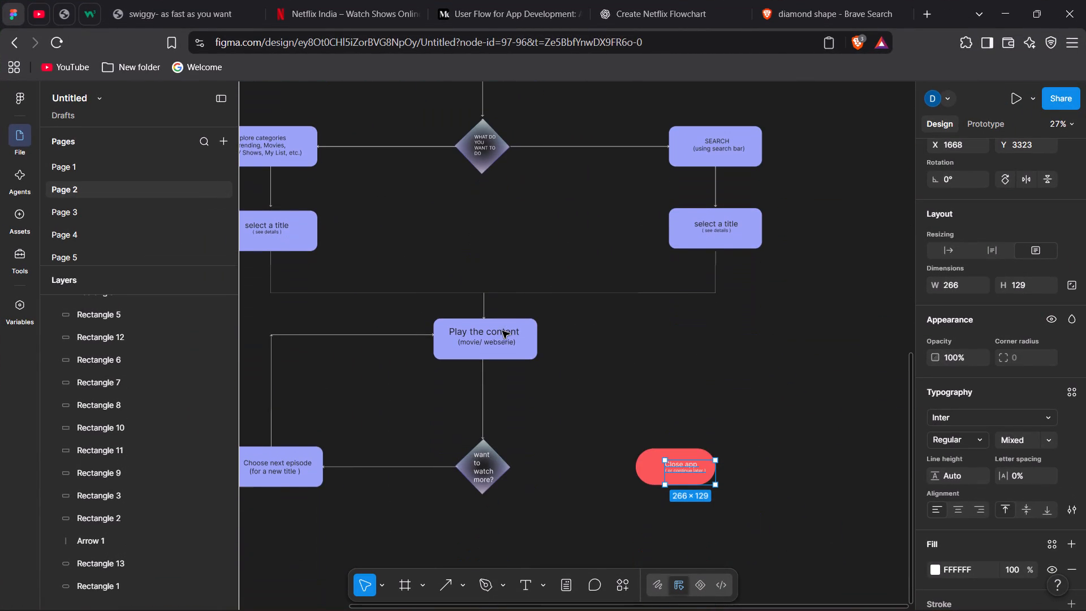
Move the "Close app ( or continue later )" text back to about X 1642 inside the red shape.
{"action": "left_click", "coordinate": [697, 479]}
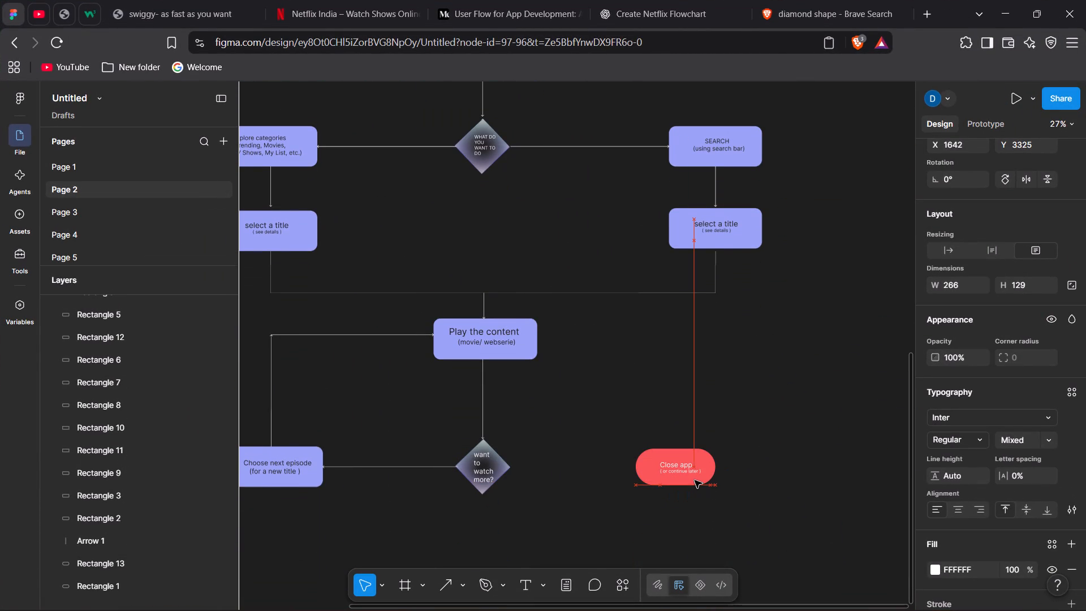
Draw an arrow about 663 long from the "want to watch more?" diamond to the red "Close app" shape.
{"action": "left_click", "coordinate": [449, 584]}
{"action": "left_click_drag", "start_coordinate": [511, 468], "coordinate": [551, 470]}
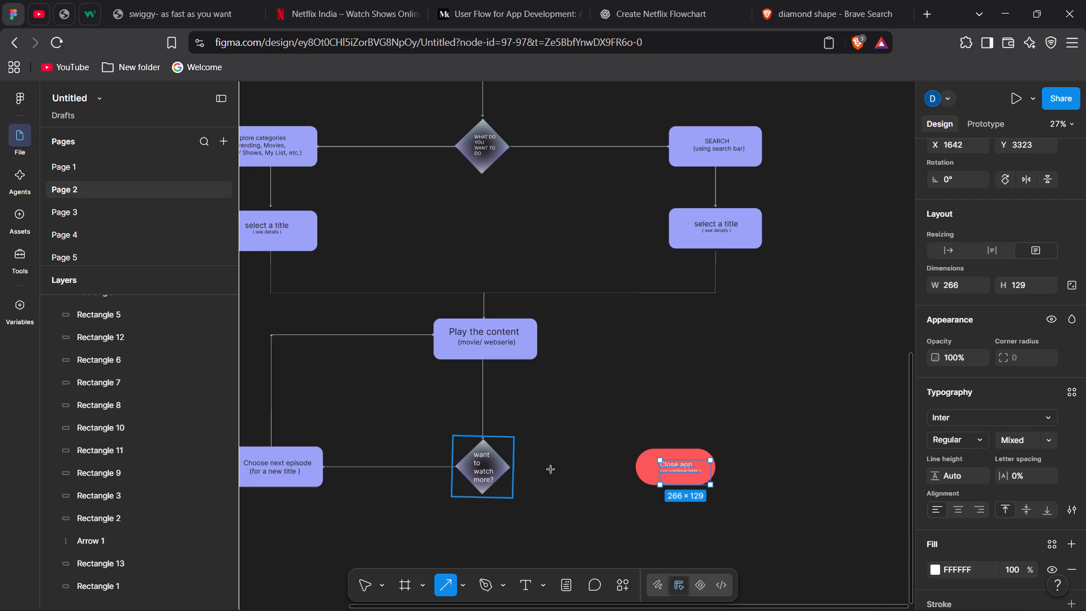
{"action": "left_click_drag", "start_coordinate": [551, 470], "coordinate": [631, 467]}
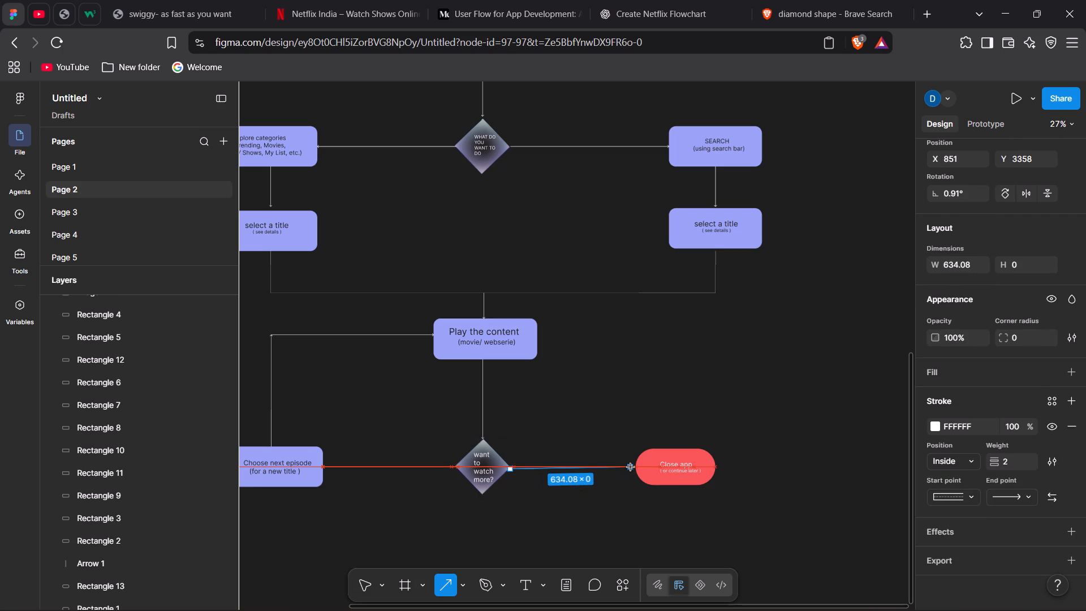
{"action": "left_click_drag", "start_coordinate": [631, 467], "coordinate": [637, 467]}
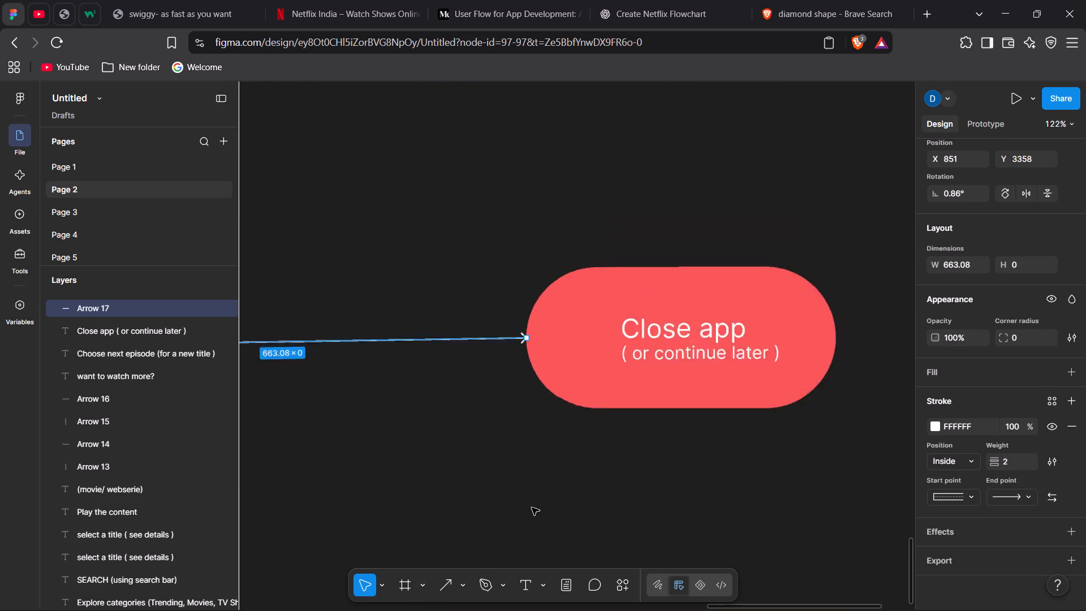
Check the reference image's branch labels and add "yes" at font size 32 above the arrow leading to "Choose next episode".
{"action": "scroll", "coordinate": [532, 507], "scroll_direction": "right", "scroll_amount": 3}
{"action": "scroll", "coordinate": [532, 507], "scroll_direction": "up", "scroll_amount": 4}
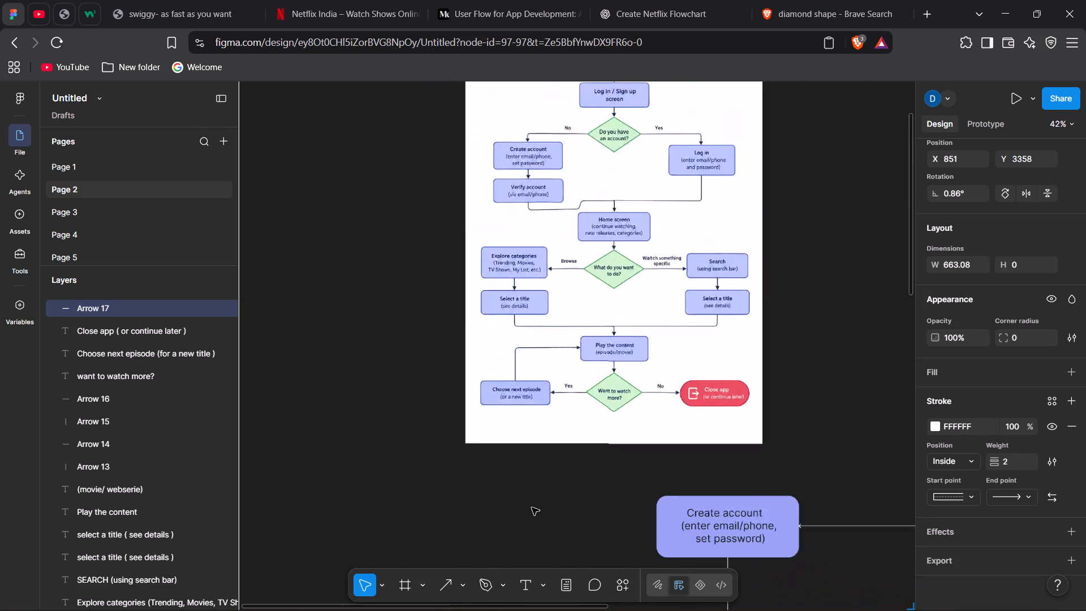
{"action": "scroll", "coordinate": [532, 507], "scroll_direction": "down", "scroll_amount": 5}
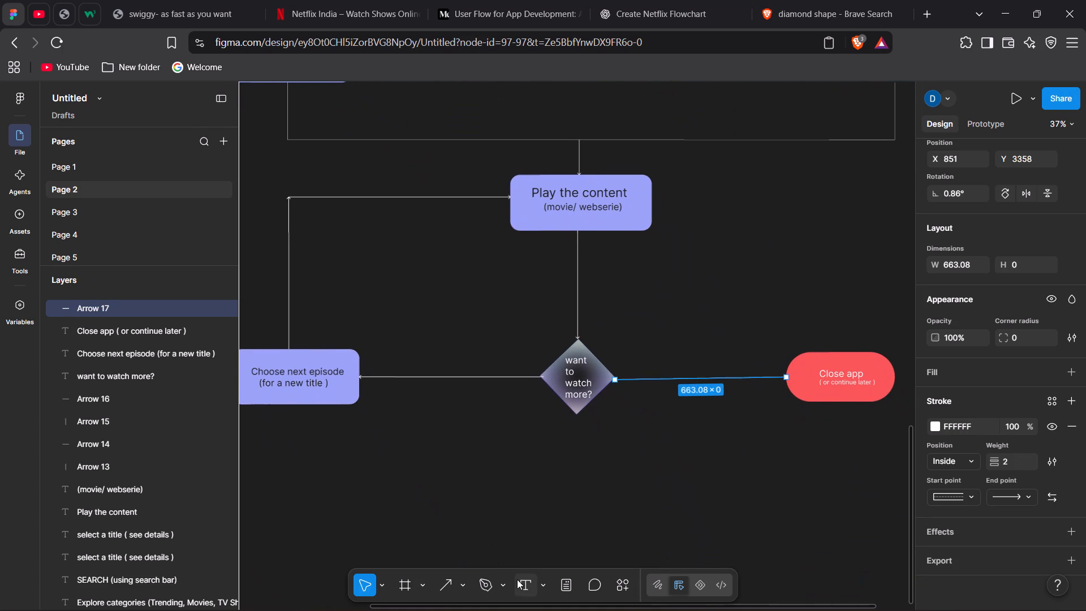
{"action": "left_click", "coordinate": [526, 584]}
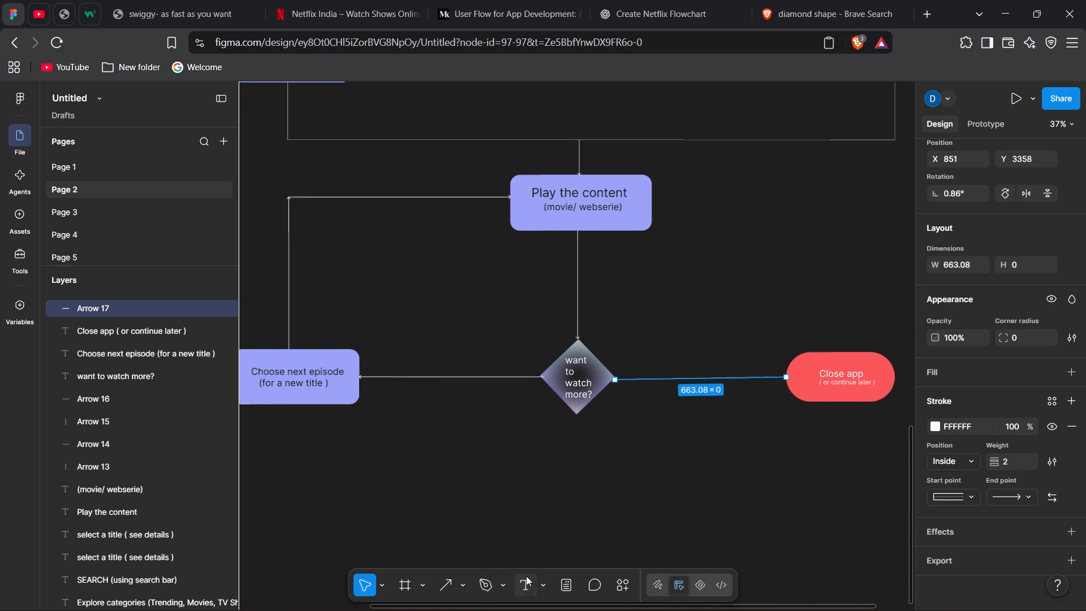
{"action": "left_click", "coordinate": [528, 580]}
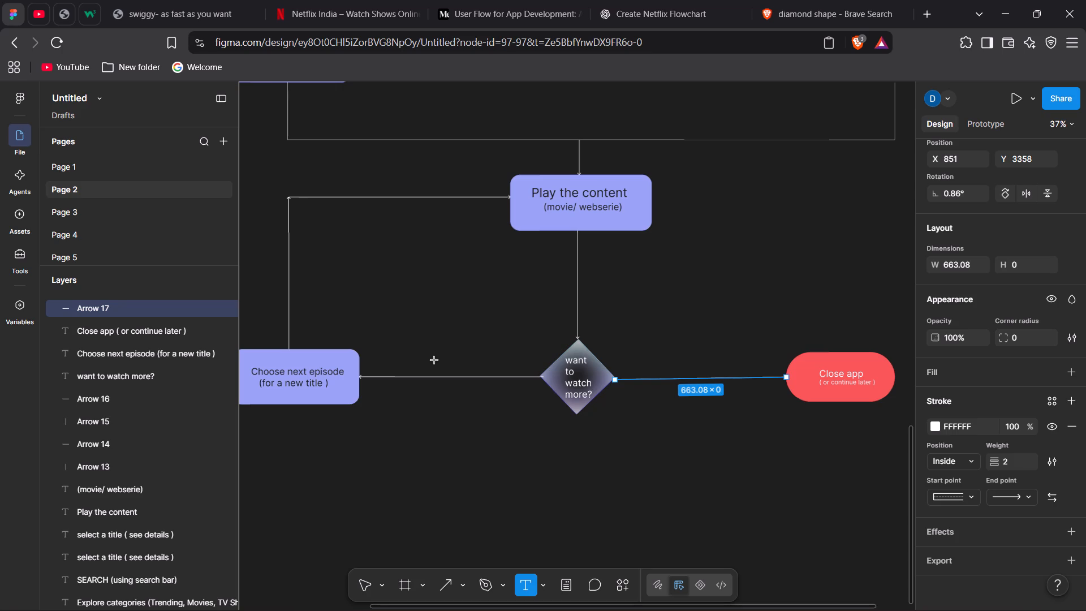
{"action": "left_click_drag", "start_coordinate": [434, 360], "coordinate": [477, 372]}
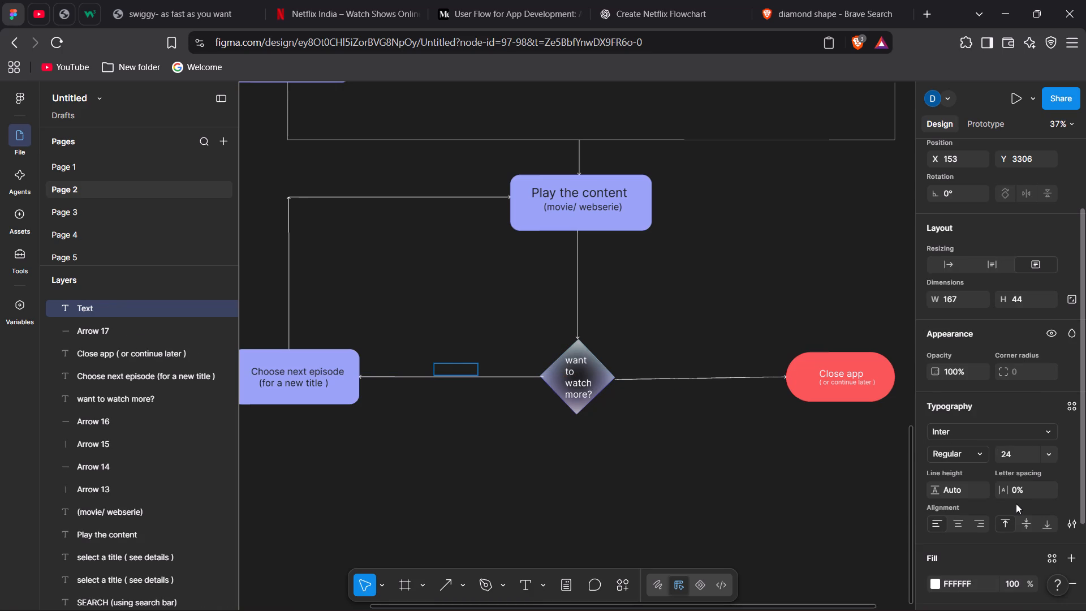
{"action": "scroll", "coordinate": [1016, 504], "scroll_direction": "down", "scroll_amount": 2}
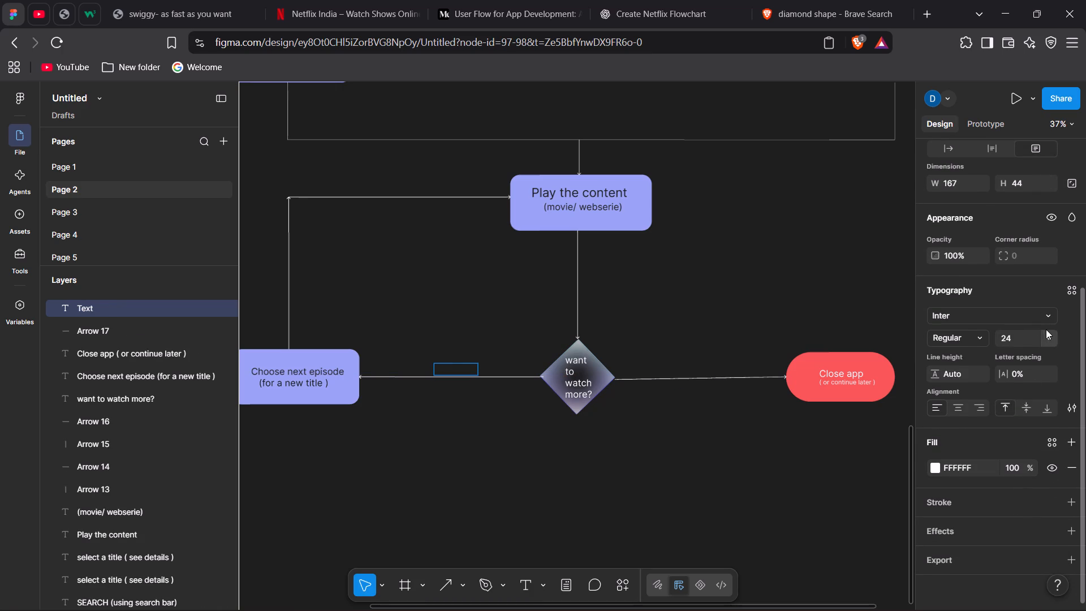
{"action": "left_click", "coordinate": [1047, 338]}
{"action": "left_click", "coordinate": [1031, 363]}
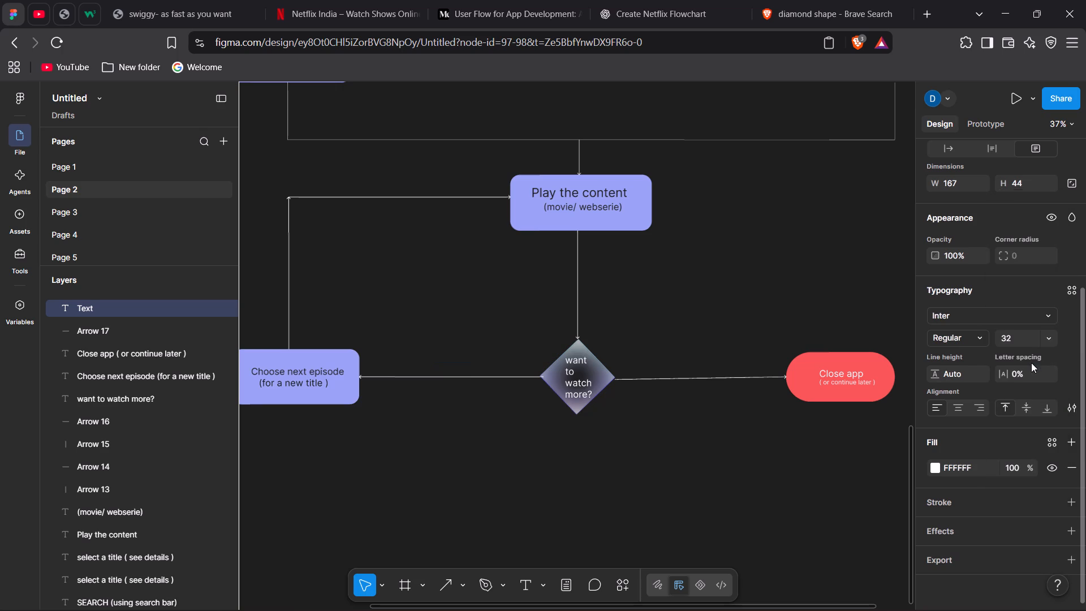
{"action": "type", "text": "yes"}
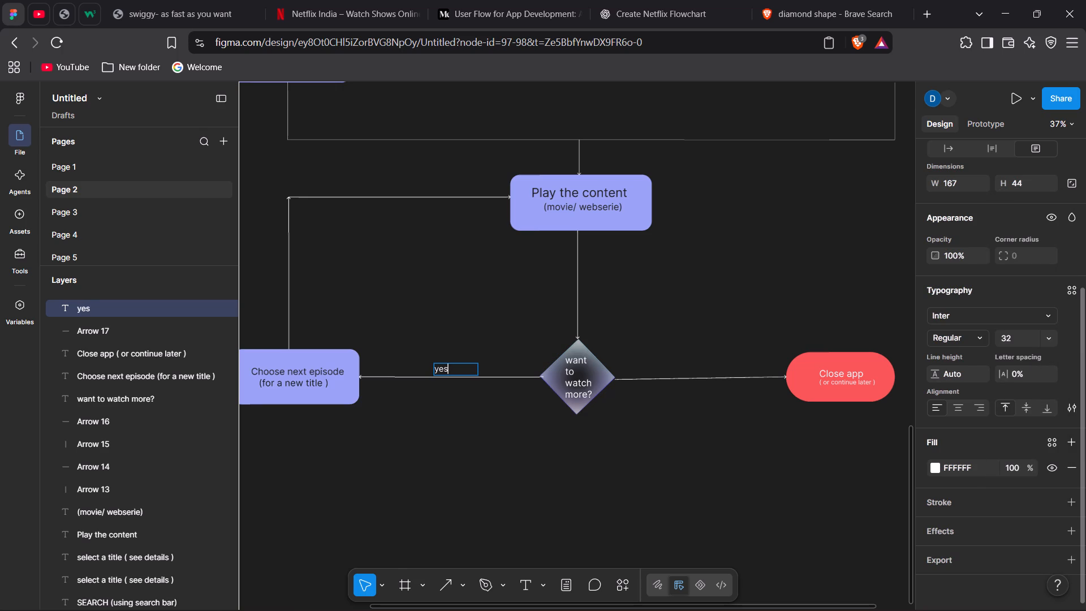
Clear the "yes" label's text, set its font size to 48 and enter "yes" again.
{"action": "key", "text": "BackSpace"}
{"action": "key", "text": "BackSpace"}
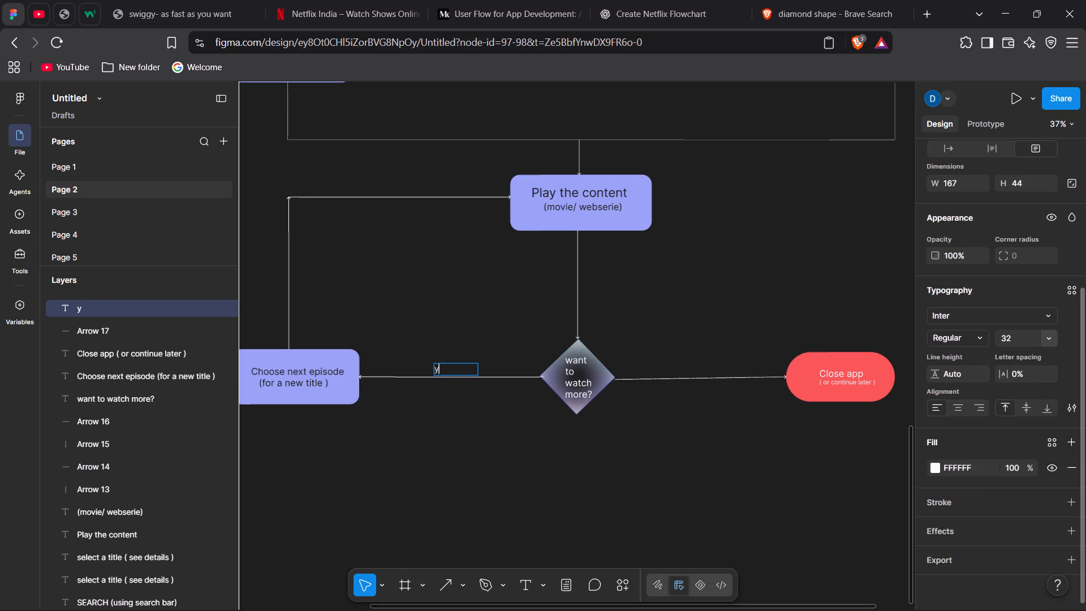
{"action": "key", "text": "BackSpace"}
{"action": "left_click", "coordinate": [1049, 339]}
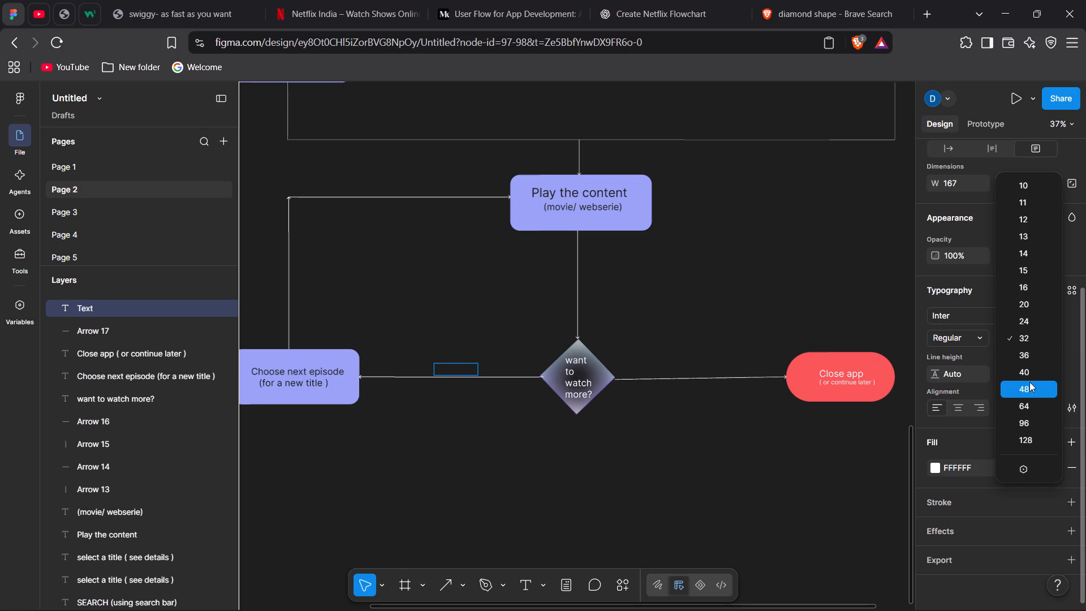
{"action": "left_click", "coordinate": [1029, 382]}
{"action": "type", "text": "yes"}
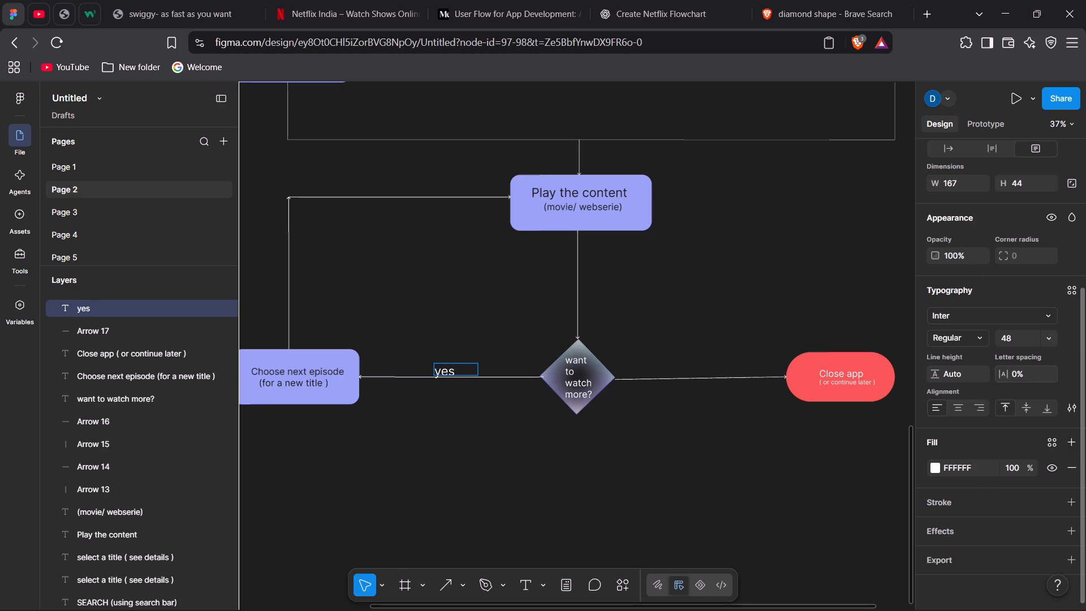
Add a "no" text label at font size 48 above the arrow leading to the "Close app" shape.
{"action": "left_click", "coordinate": [524, 588]}
{"action": "left_click_drag", "start_coordinate": [671, 363], "coordinate": [697, 369]}
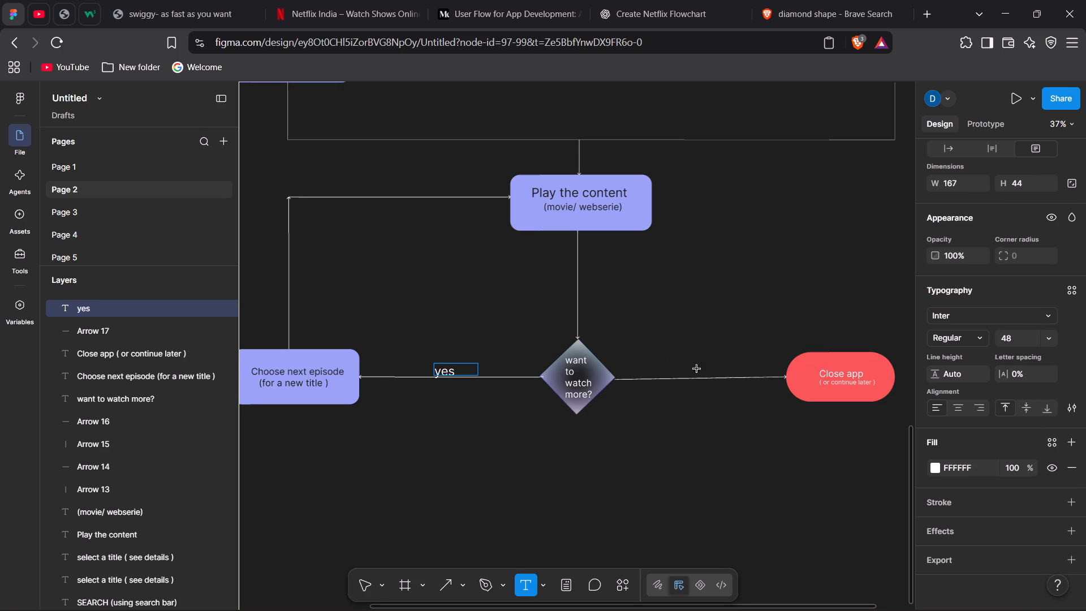
{"action": "left_click_drag", "start_coordinate": [697, 369], "coordinate": [727, 373]}
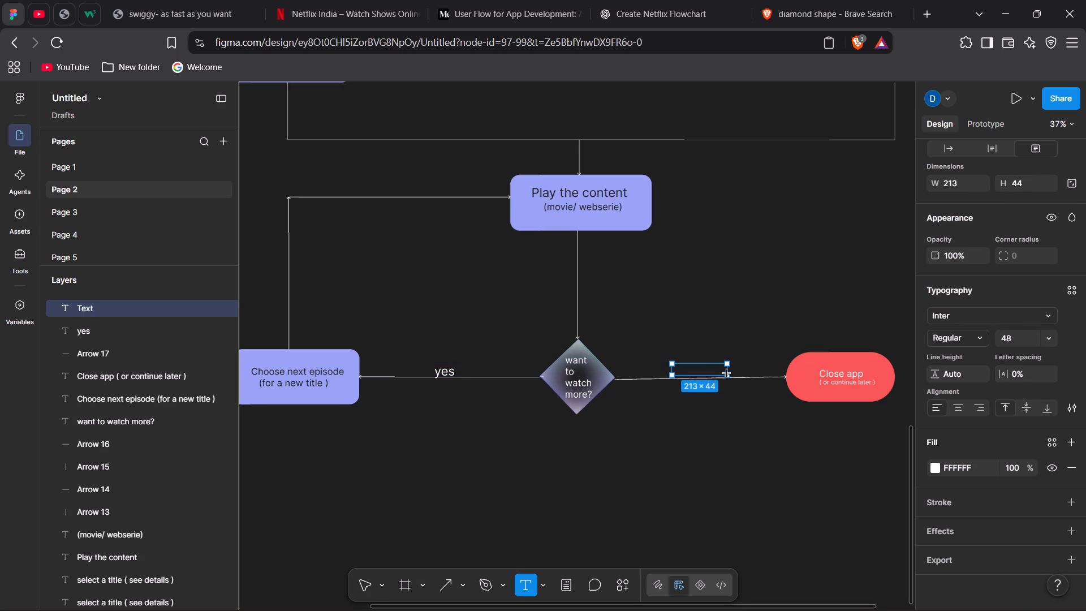
{"action": "left_click_drag", "start_coordinate": [727, 373], "coordinate": [727, 374]}
{"action": "type", "text": "no"}
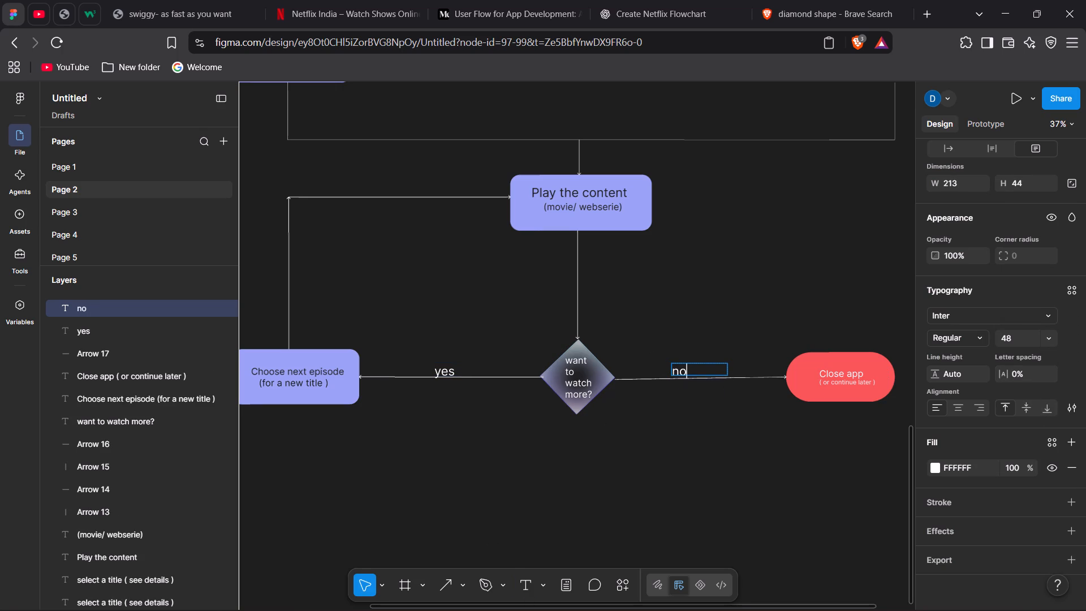
{"action": "left_click", "coordinate": [703, 424]}
{"action": "left_click", "coordinate": [703, 424]}
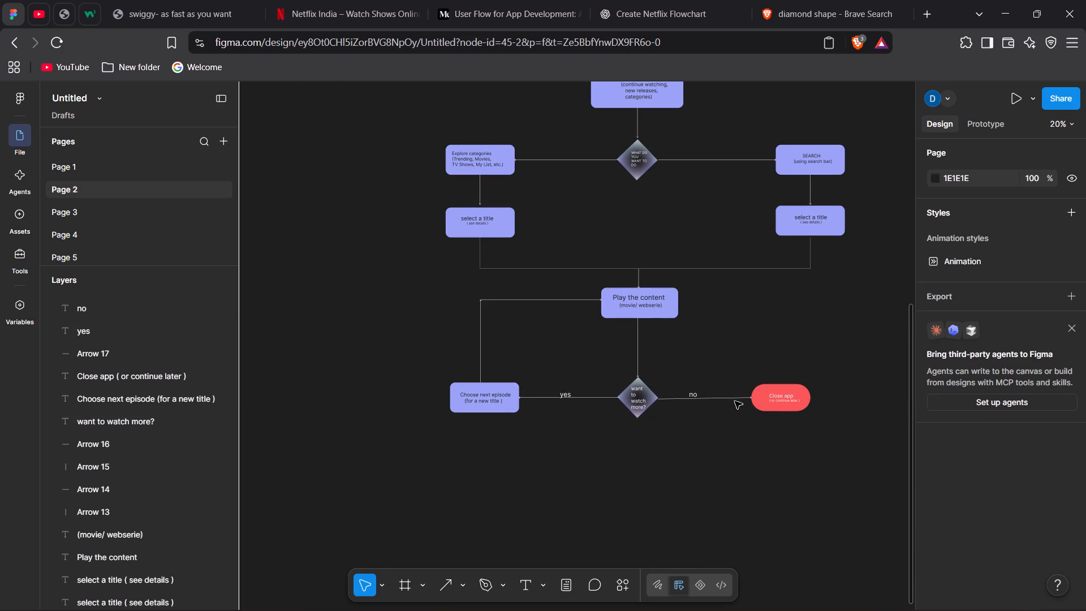
Straighten the arrow from "want to watch more?" to "Close app" to 0° rotation at a length of 663.
{"action": "left_click", "coordinate": [735, 401]}
{"action": "left_click", "coordinate": [747, 393]}
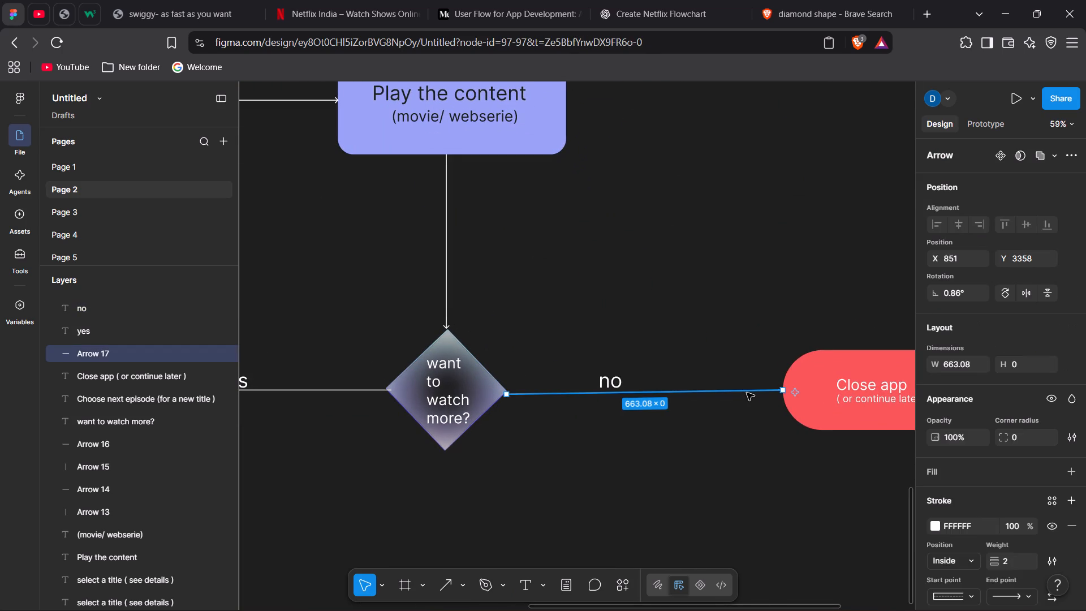
{"action": "left_click", "coordinate": [783, 391]}
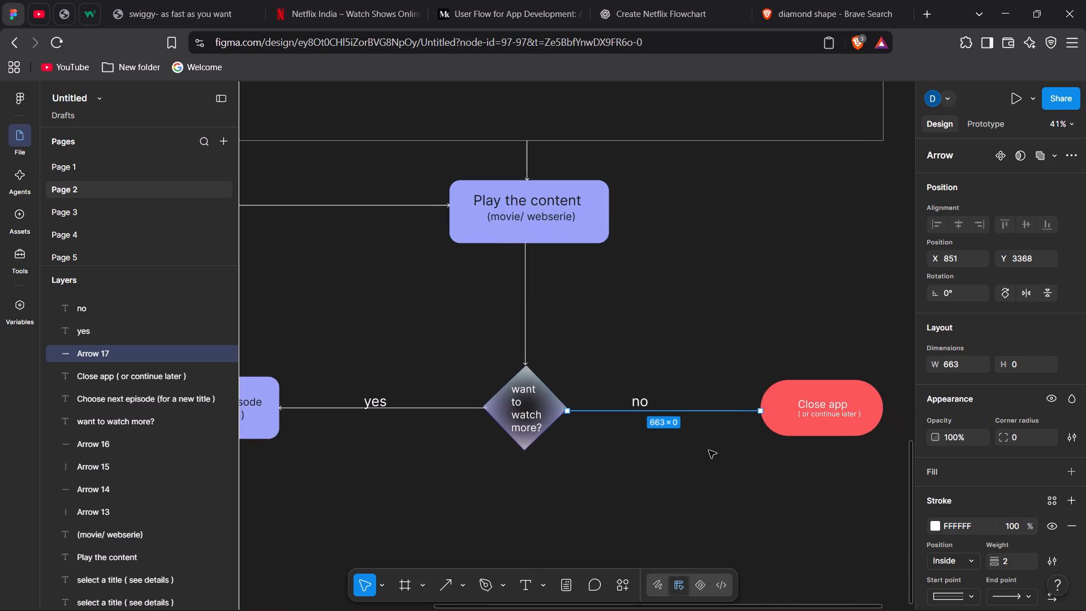
Compare the reference image with the flowchart to find which decision branches still need labels.
{"action": "scroll", "coordinate": [709, 450], "scroll_direction": "right", "scroll_amount": 1}
{"action": "scroll", "coordinate": [709, 450], "scroll_direction": "up", "scroll_amount": 5}
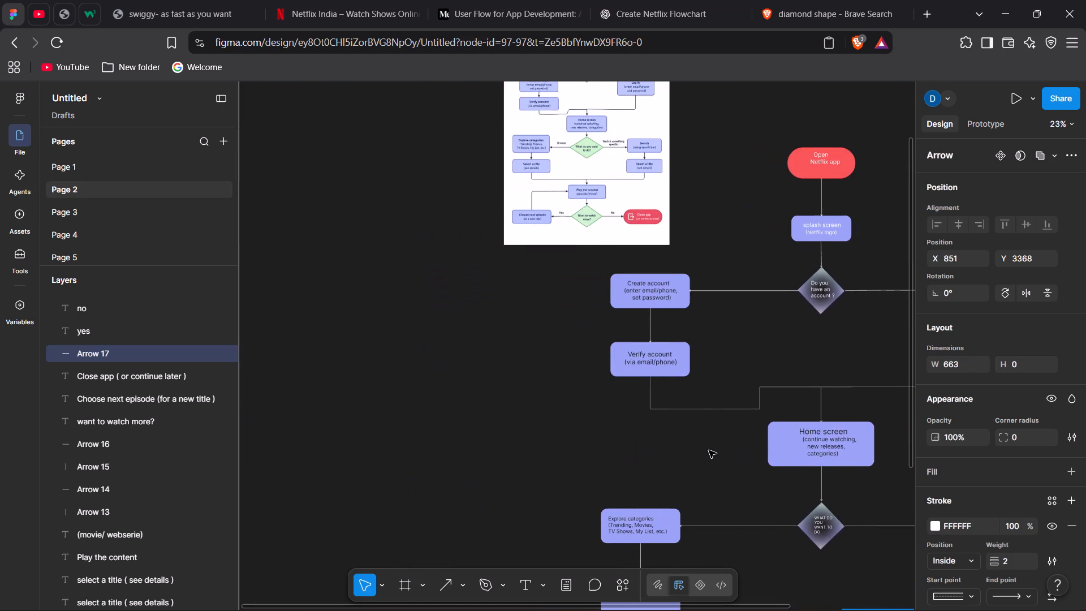
{"action": "scroll", "coordinate": [709, 450], "scroll_direction": "up", "scroll_amount": 4}
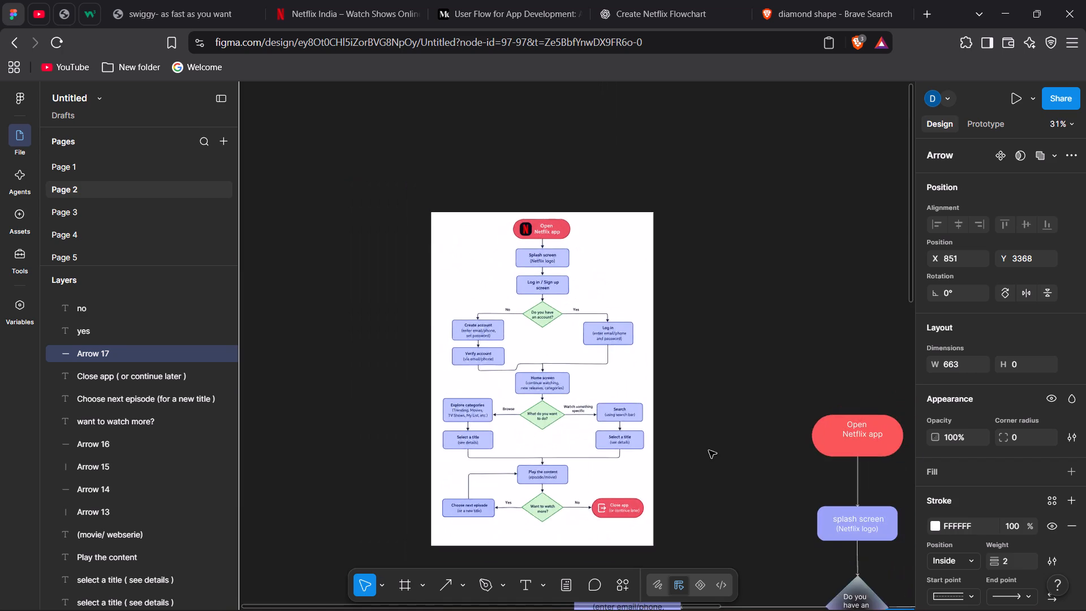
{"action": "scroll", "coordinate": [709, 450], "scroll_direction": "left", "scroll_amount": 1}
{"action": "scroll", "coordinate": [709, 450], "scroll_direction": "down", "scroll_amount": 2}
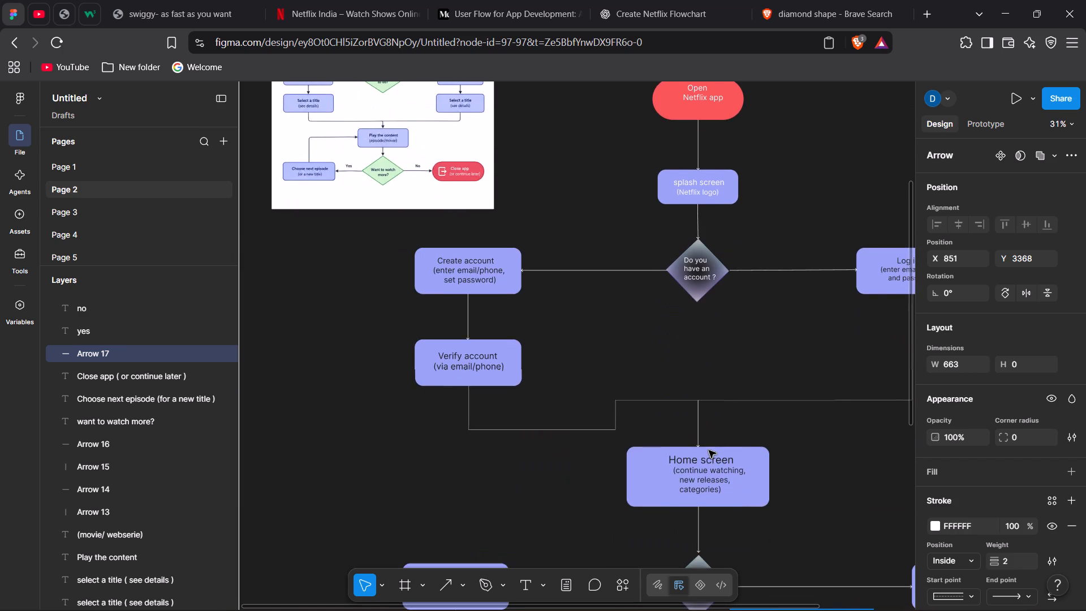
{"action": "scroll", "coordinate": [709, 450], "scroll_direction": "up", "scroll_amount": 1}
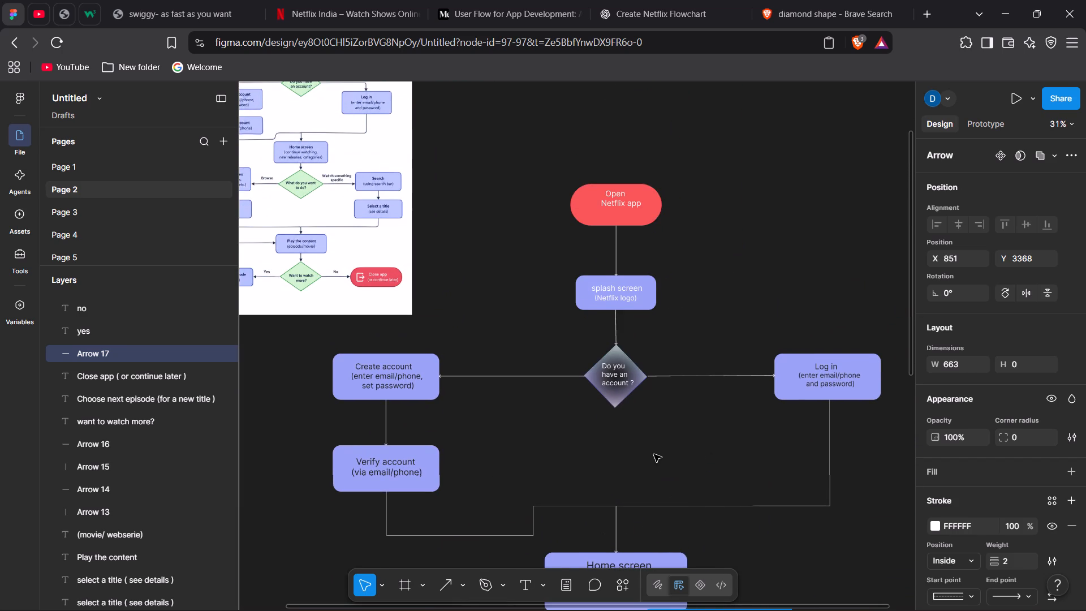
{"action": "scroll", "coordinate": [654, 454], "scroll_direction": "down", "scroll_amount": 5}
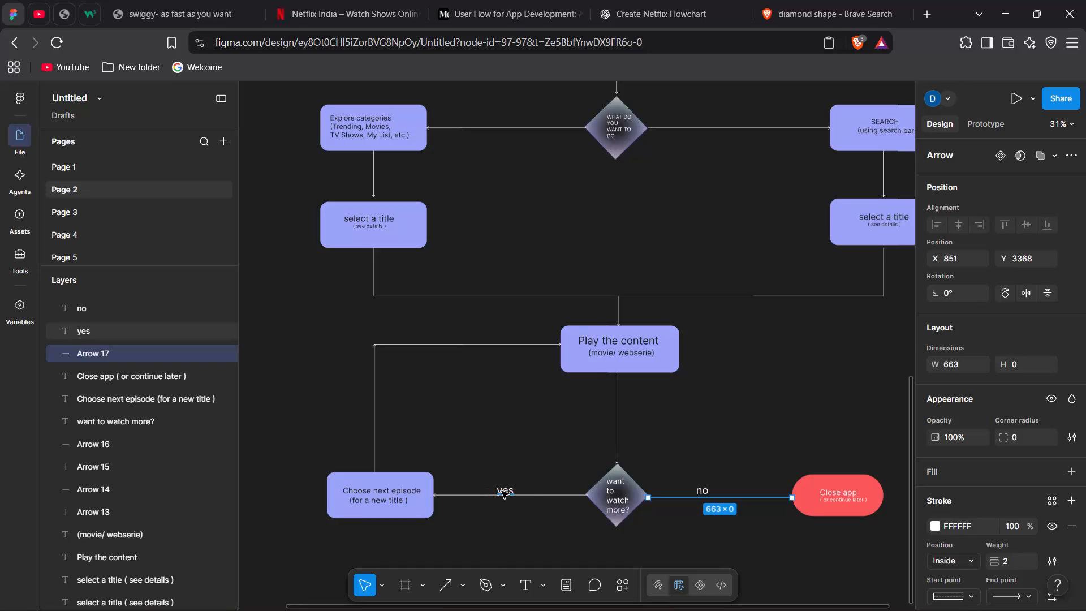
Duplicate the "yes" label and place the copy above the arrow from "Do you have an account?" to "Log in".
{"action": "left_click", "coordinate": [502, 491]}
{"action": "key", "text": "ctrl+c"}
{"action": "key", "text": "ctrl+v"}
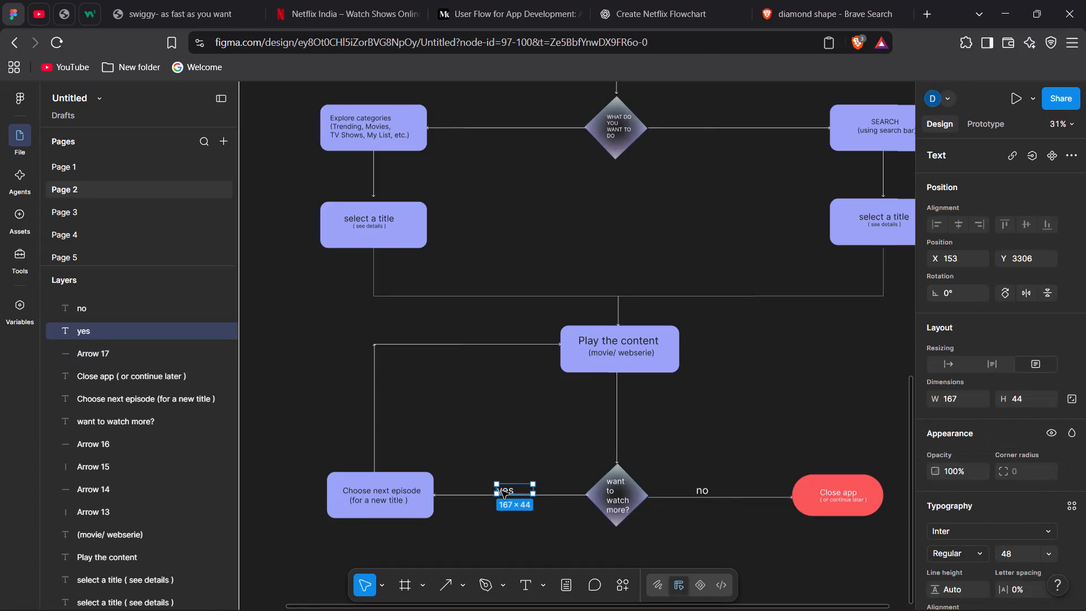
{"action": "scroll", "coordinate": [506, 484], "scroll_direction": "up", "scroll_amount": 1}
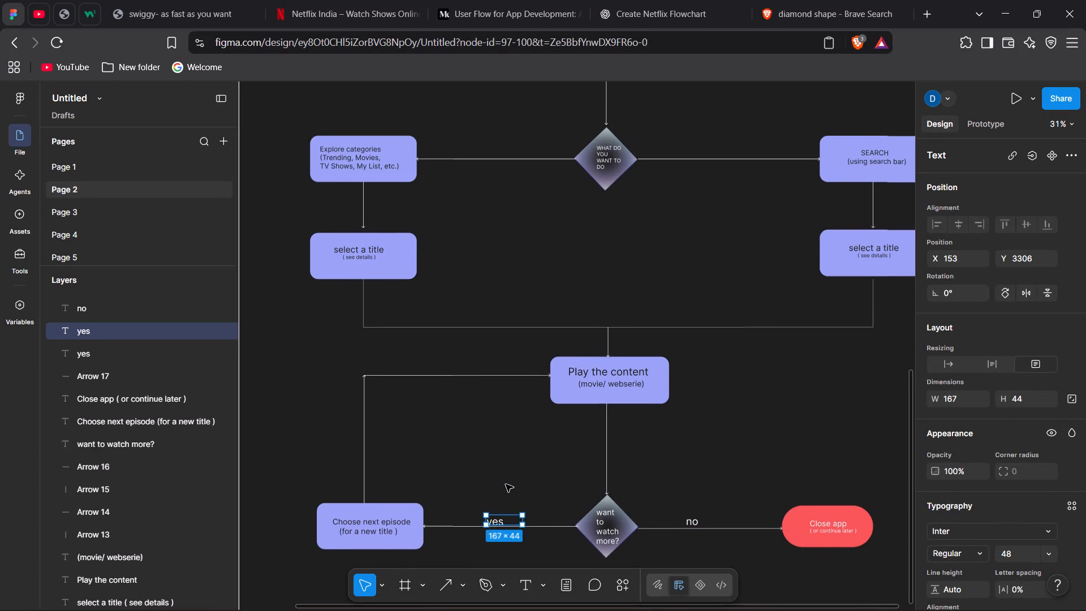
{"action": "left_click_drag", "start_coordinate": [502, 503], "coordinate": [602, 293]}
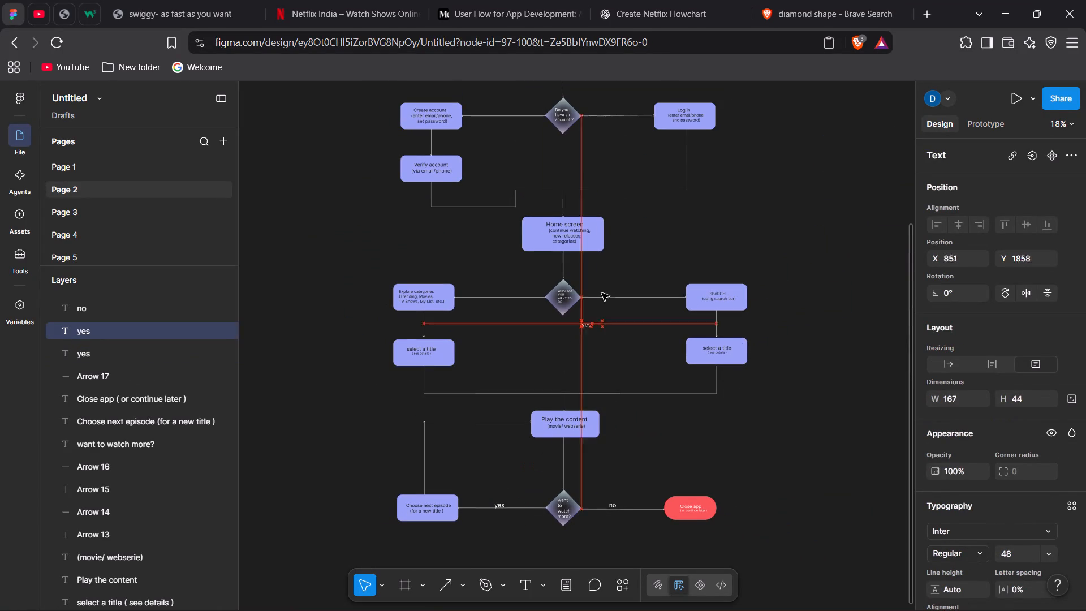
{"action": "left_click_drag", "start_coordinate": [602, 293], "coordinate": [601, 161]}
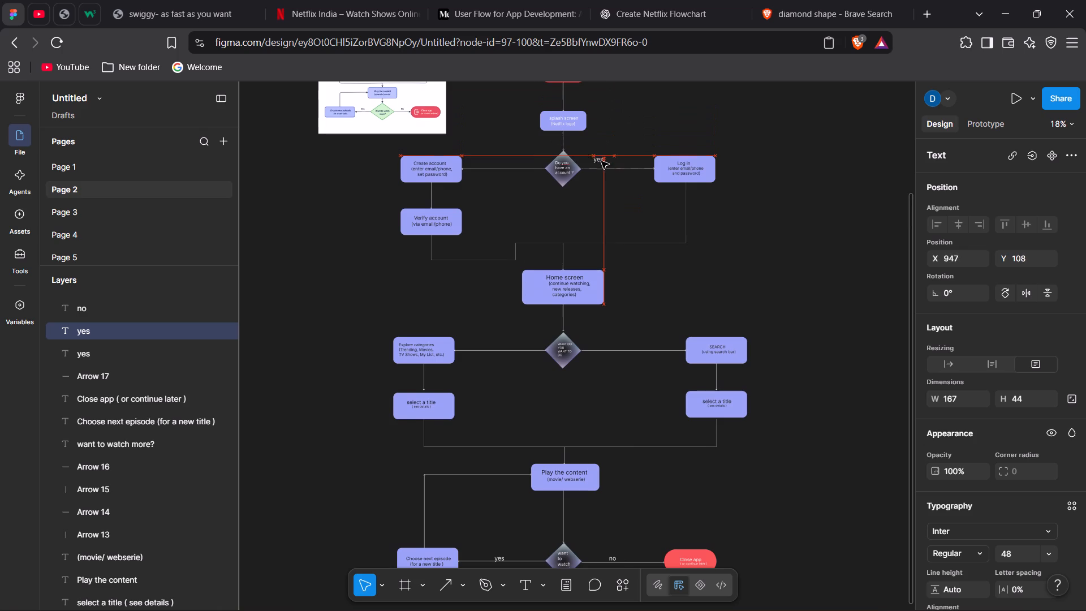
{"action": "left_click_drag", "start_coordinate": [601, 161], "coordinate": [612, 159]}
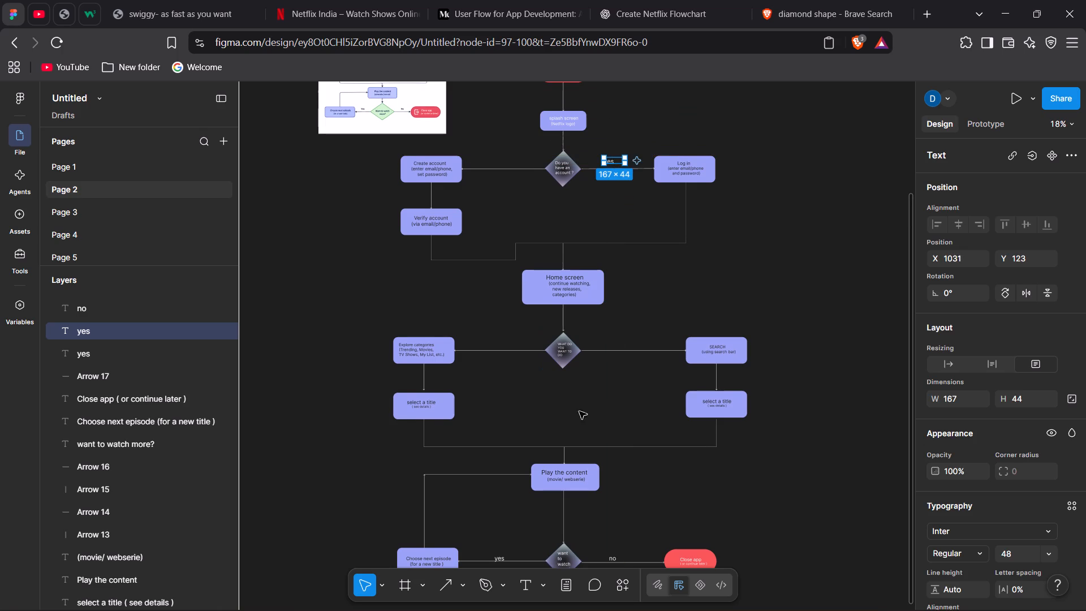
Duplicate the "no" label and place the copy above the arrow from "Do you have an account?" to "Create account".
{"action": "left_click", "coordinate": [615, 558]}
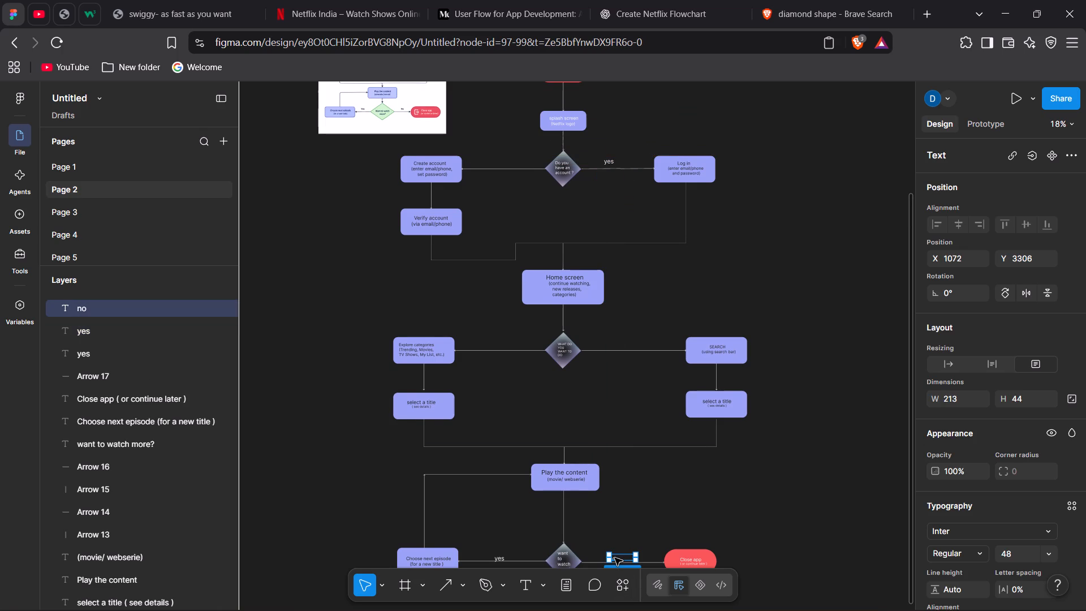
{"action": "key", "text": "ctrl+c"}
{"action": "key", "text": "ctrl+v"}
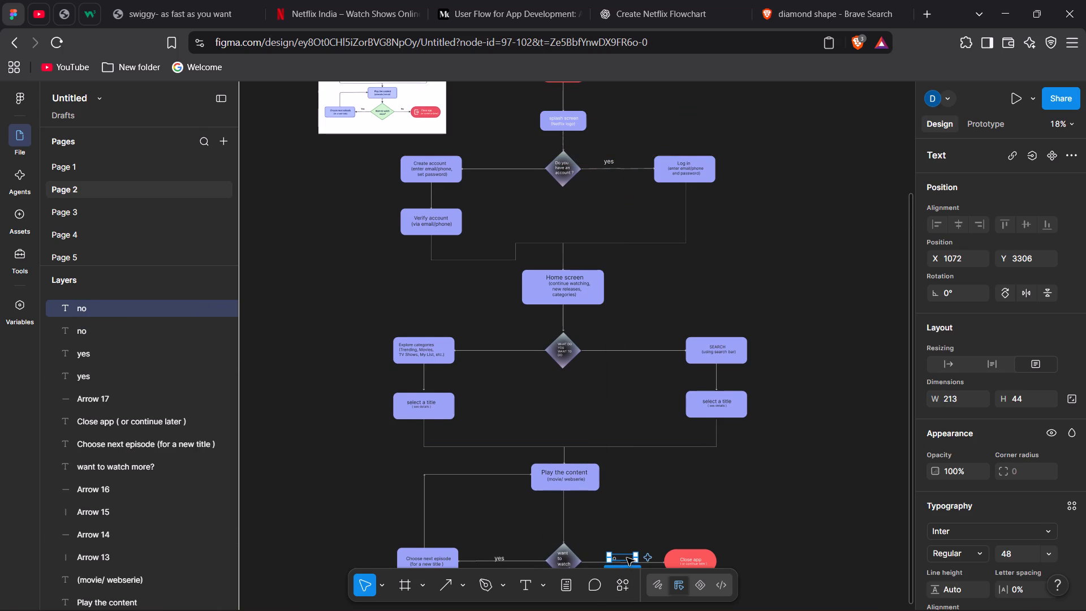
{"action": "left_click_drag", "start_coordinate": [627, 558], "coordinate": [518, 195]}
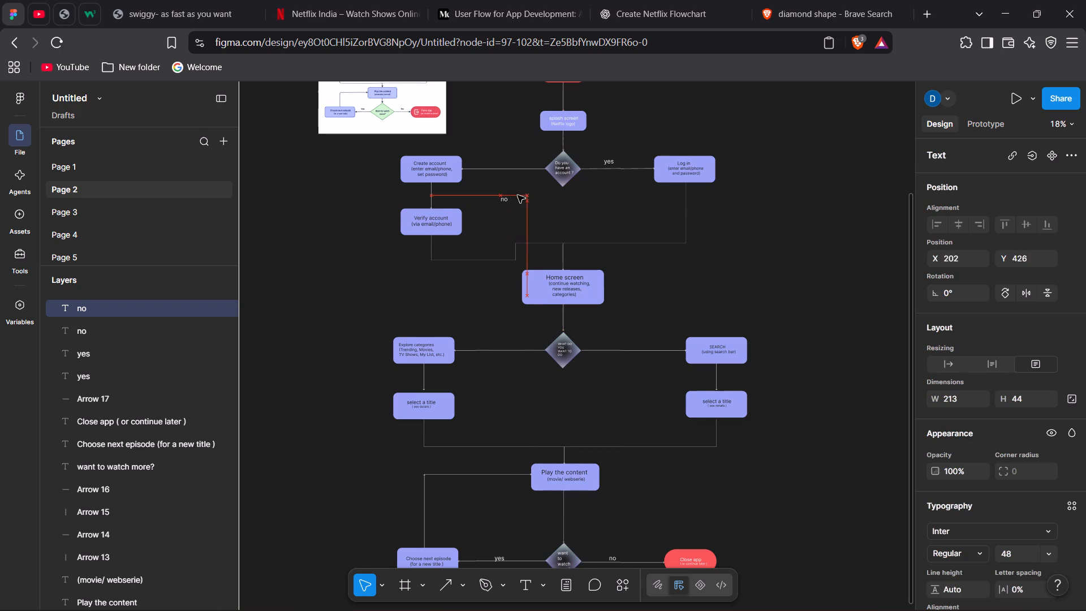
{"action": "left_click_drag", "start_coordinate": [518, 195], "coordinate": [518, 114]}
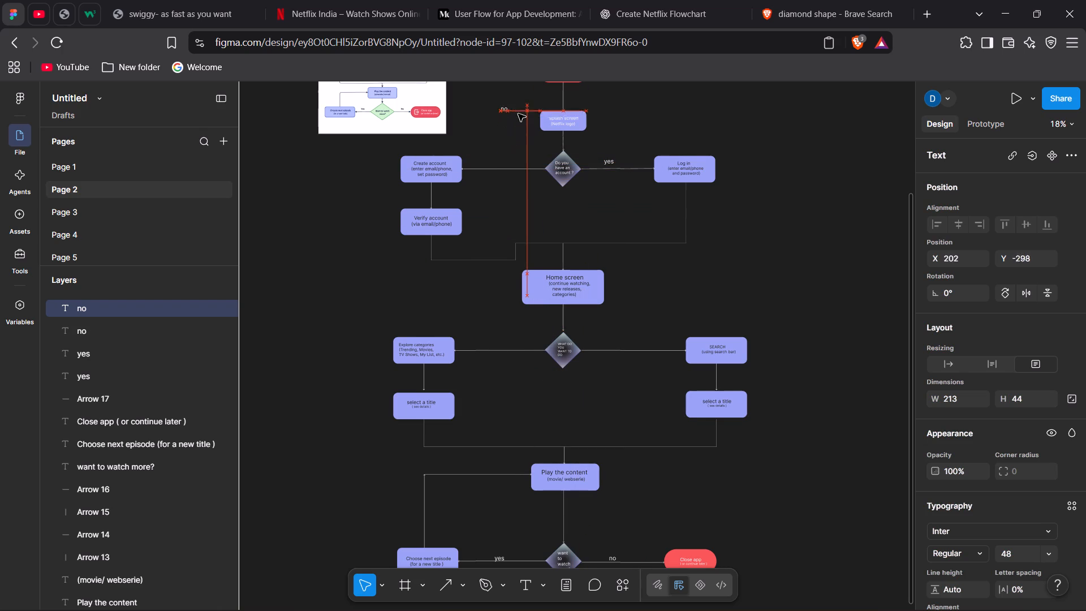
{"action": "left_click_drag", "start_coordinate": [518, 114], "coordinate": [518, 160]}
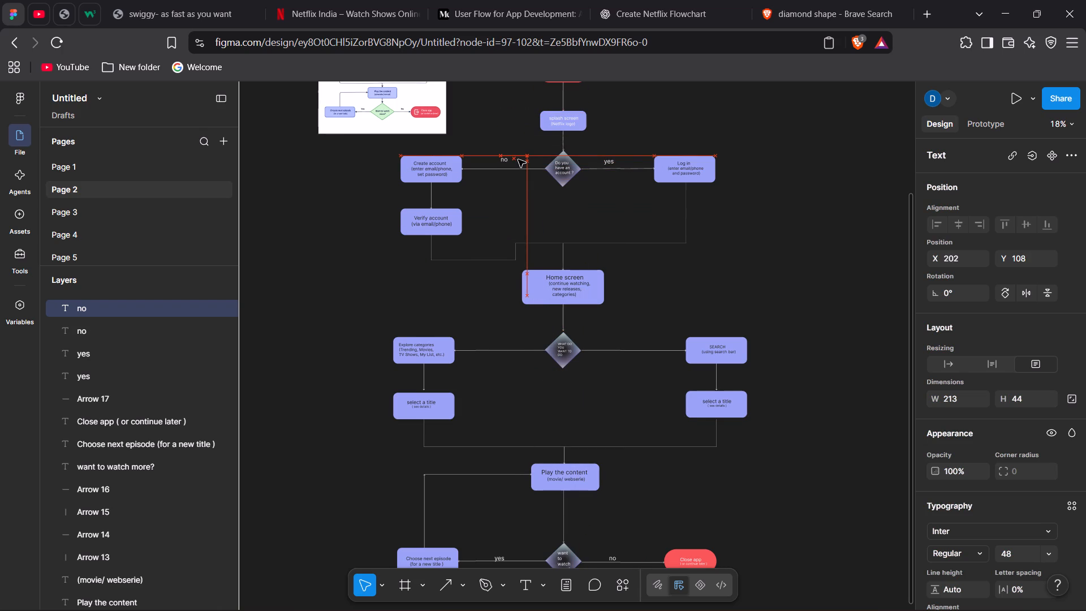
{"action": "left_click_drag", "start_coordinate": [518, 160], "coordinate": [518, 161]}
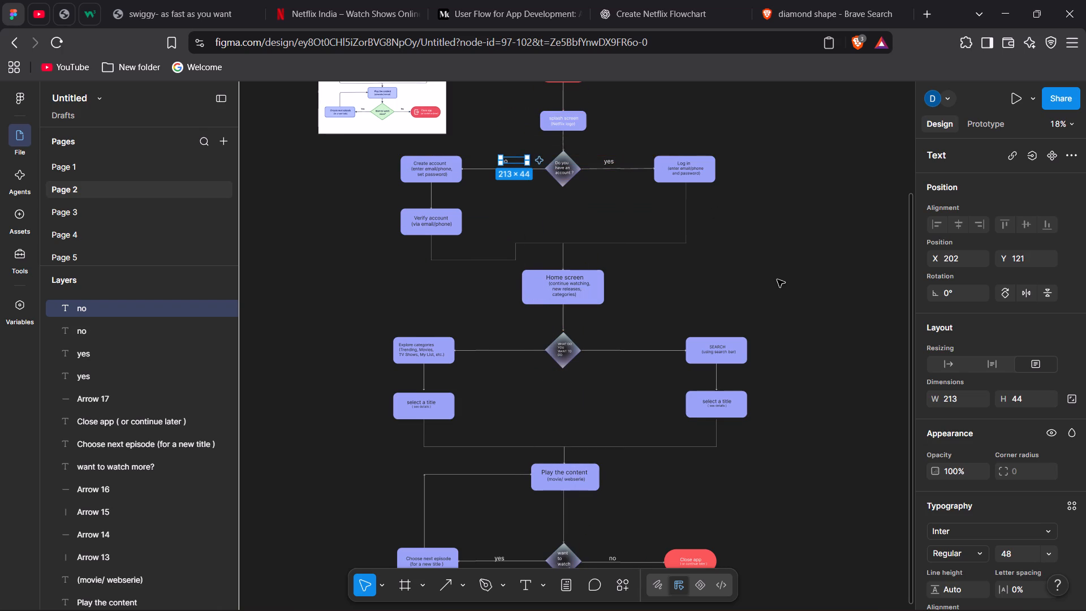
{"action": "left_click", "coordinate": [777, 279]}
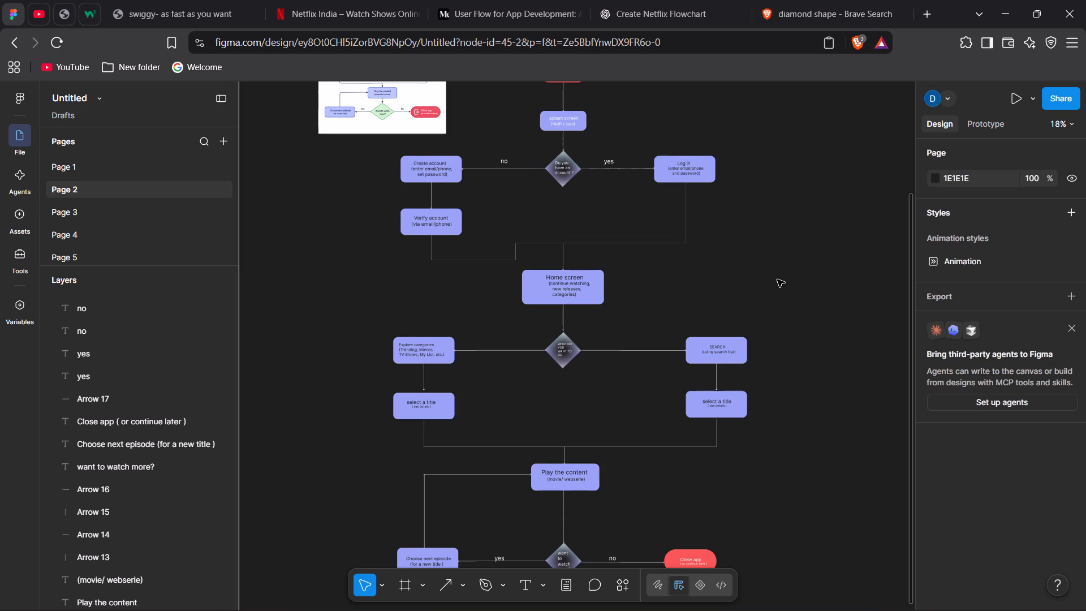
Following the reference image, add a "watch somethink specific" text label above the arrow from "WHAT DO YOU WANT TO DO" to "SEARCH".
{"action": "scroll", "coordinate": [539, 246], "scroll_direction": "up", "scroll_amount": 2}
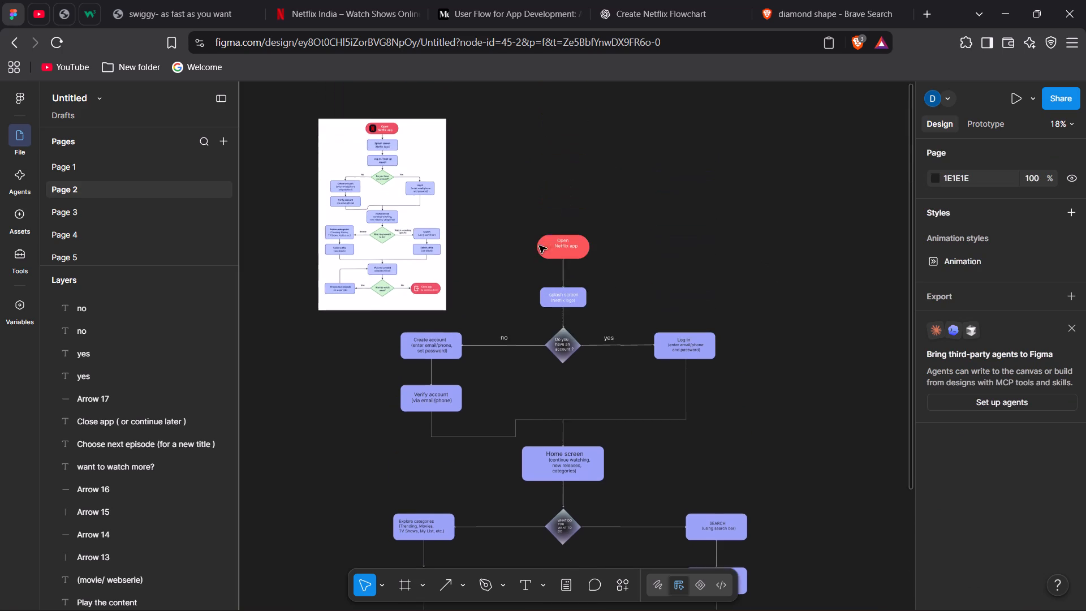
{"action": "scroll", "coordinate": [539, 246], "scroll_direction": "up", "scroll_amount": 1}
{"action": "scroll", "coordinate": [446, 268], "scroll_direction": "right", "scroll_amount": 2}
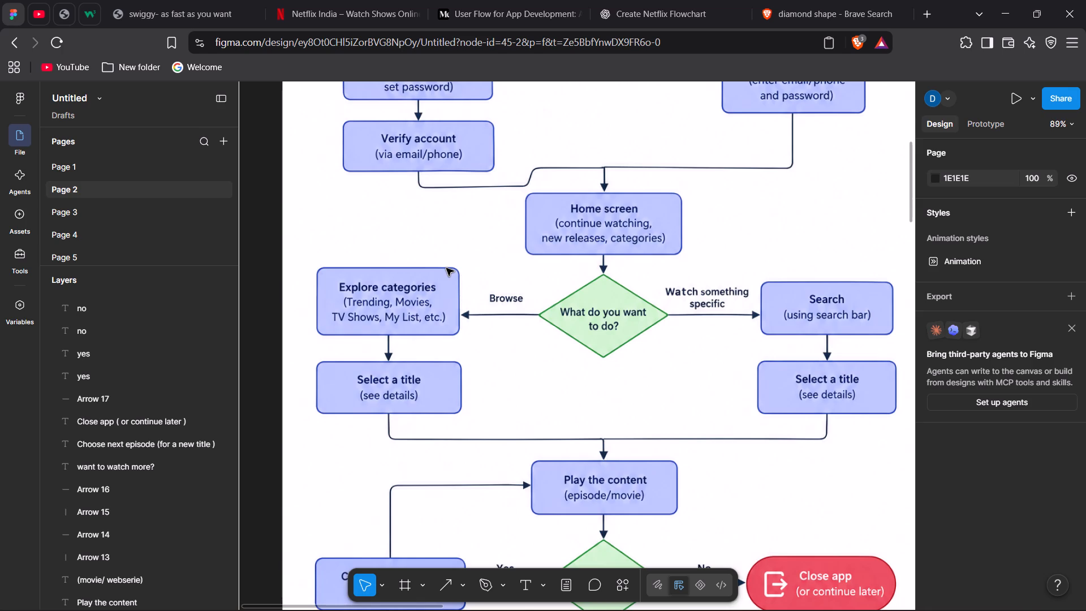
{"action": "scroll", "coordinate": [446, 268], "scroll_direction": "left", "scroll_amount": 6}
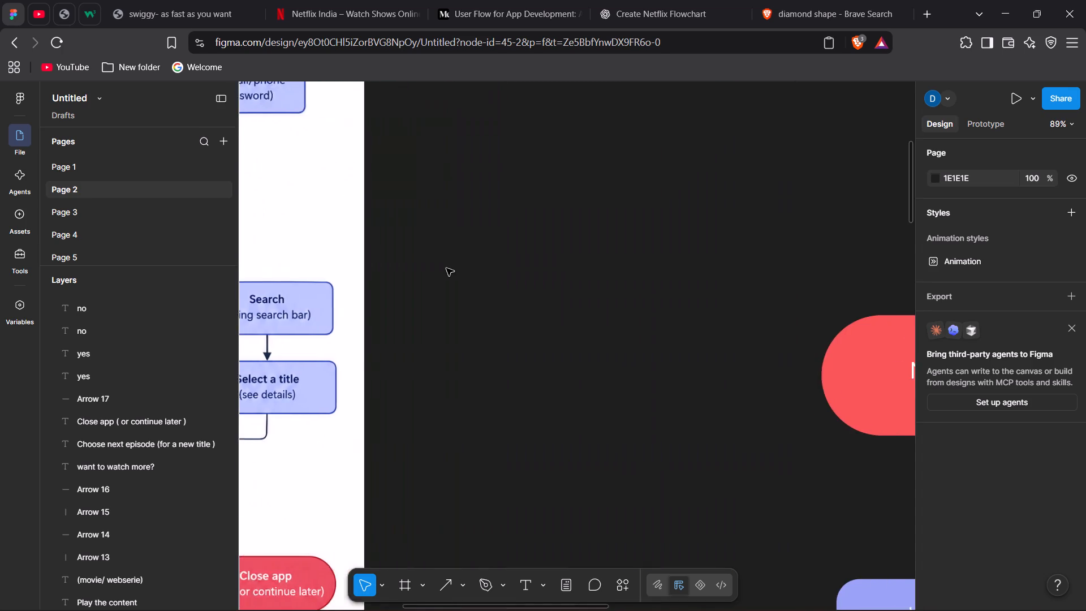
{"action": "scroll", "coordinate": [446, 268], "scroll_direction": "down", "scroll_amount": 4}
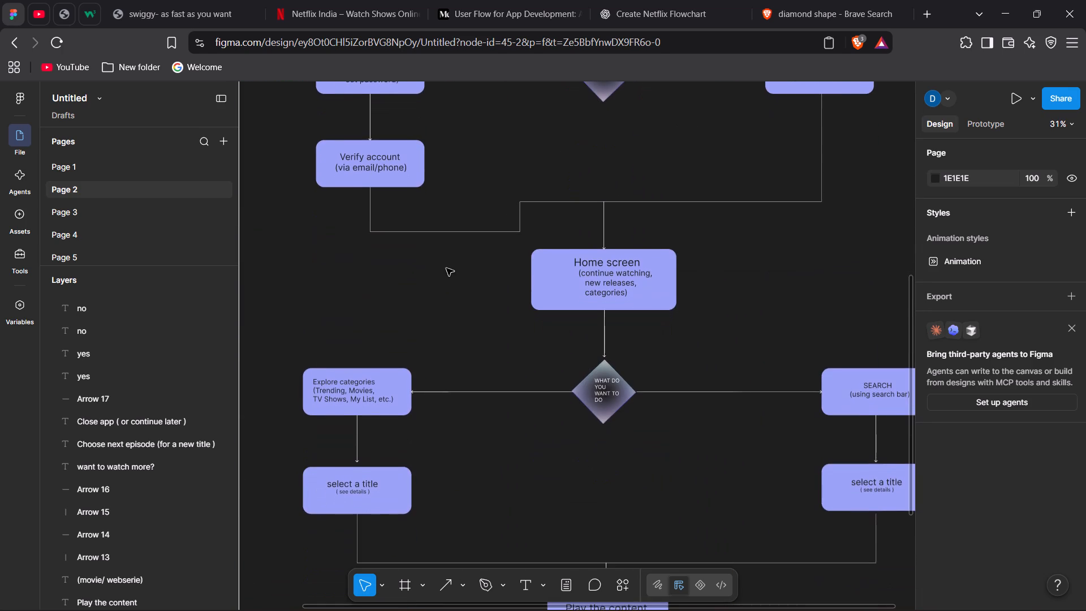
{"action": "scroll", "coordinate": [446, 268], "scroll_direction": "left", "scroll_amount": 3}
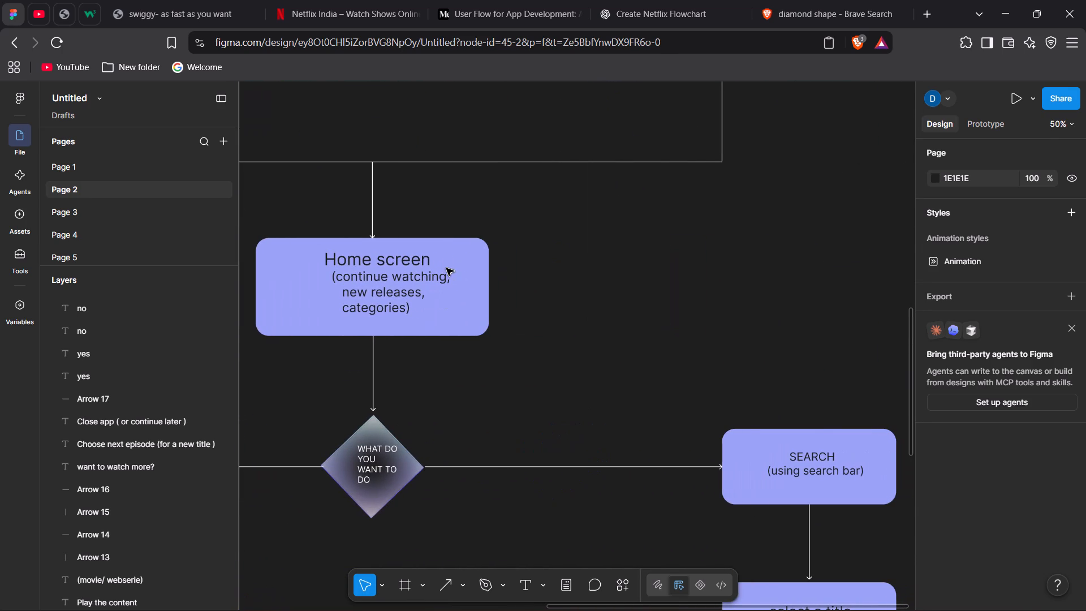
{"action": "left_click", "coordinate": [527, 592]}
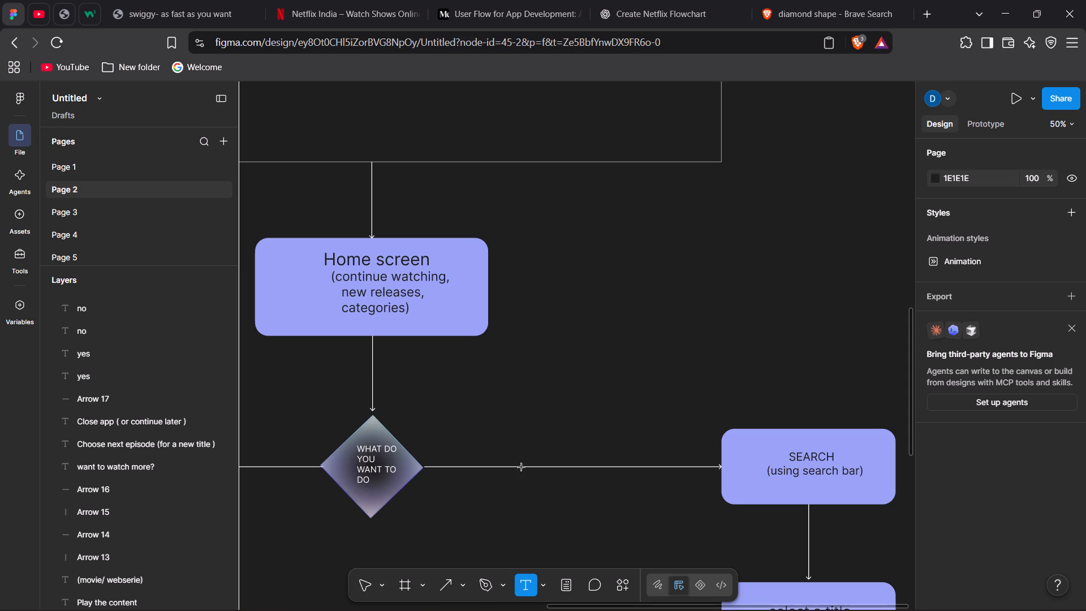
{"action": "left_click_drag", "start_coordinate": [505, 418], "coordinate": [641, 462]}
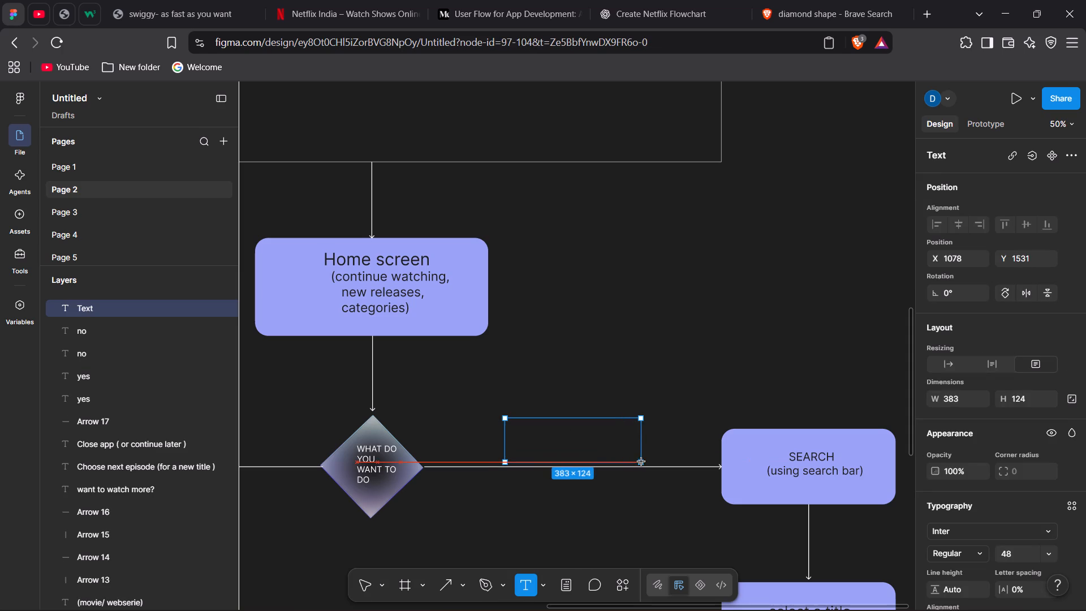
{"action": "left_click_drag", "start_coordinate": [641, 462], "coordinate": [647, 460]}
{"action": "type", "text": "watch s"}
{"action": "type", "text": "omethink spe"}
{"action": "type", "text": "cific"}
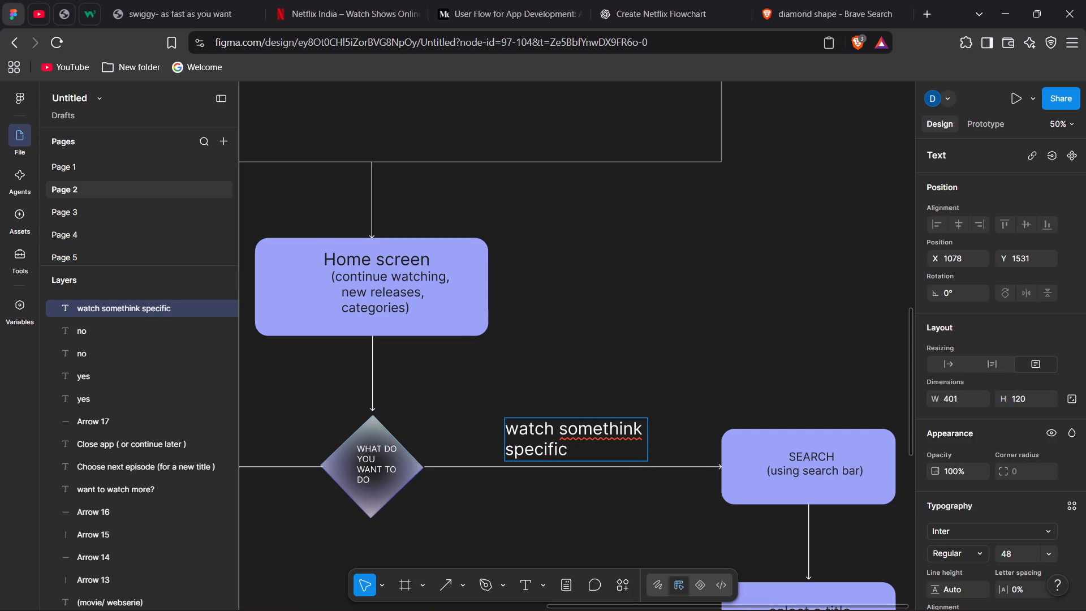
Set the font size of the "watch somethink specific" label to 36.
{"action": "left_click_drag", "start_coordinate": [588, 453], "coordinate": [504, 426]}
{"action": "scroll", "coordinate": [1007, 472], "scroll_direction": "down", "scroll_amount": 1}
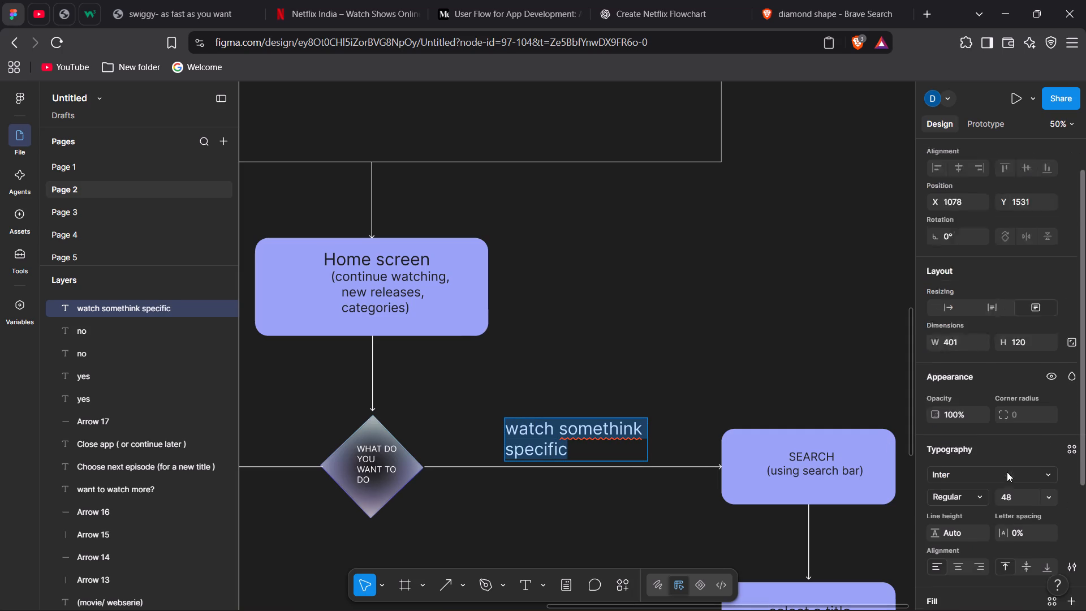
{"action": "scroll", "coordinate": [1007, 472], "scroll_direction": "down", "scroll_amount": 1}
{"action": "left_click", "coordinate": [1053, 454]}
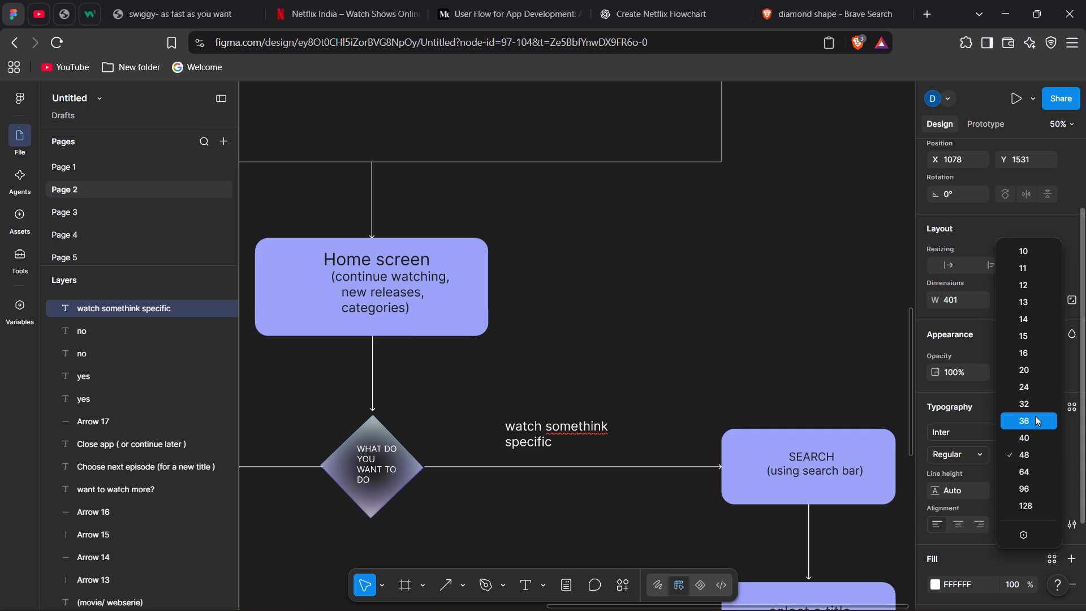
{"action": "left_click", "coordinate": [1035, 416]}
{"action": "left_click", "coordinate": [622, 444]}
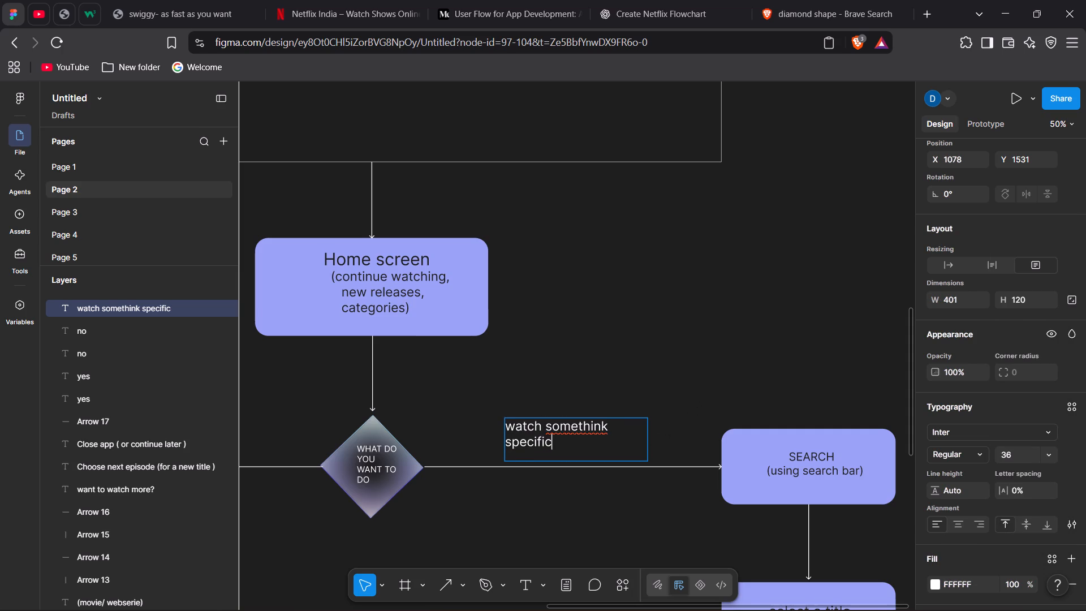
Resize the "watch somethink specific" text box to about 507 × 72 so the text fits on one line.
{"action": "left_click_drag", "start_coordinate": [636, 442], "coordinate": [696, 397]}
{"action": "left_click", "coordinate": [696, 397]}
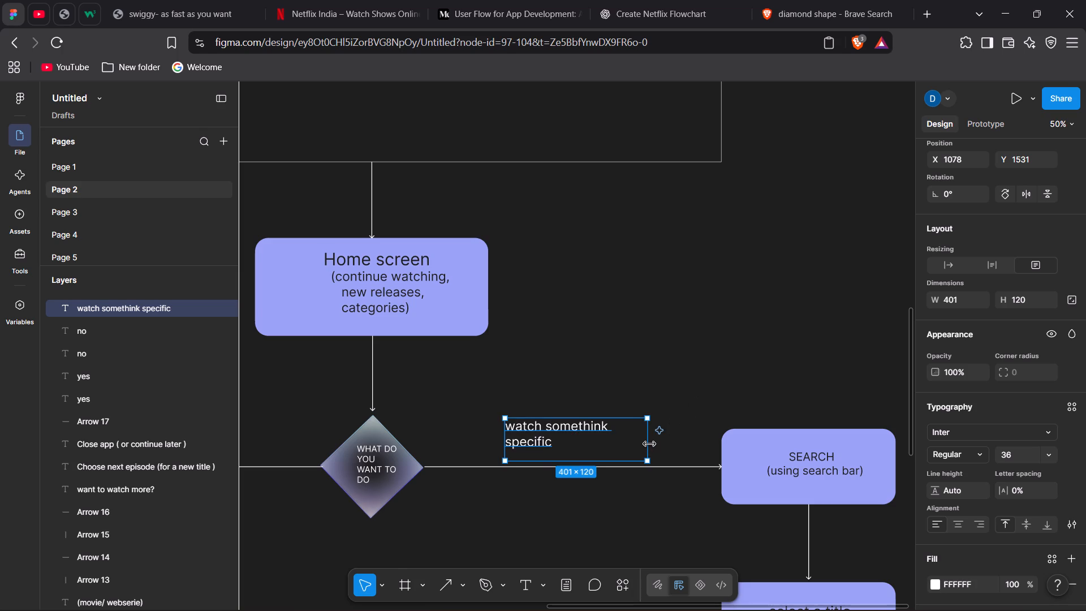
{"action": "left_click_drag", "start_coordinate": [649, 444], "coordinate": [684, 440]}
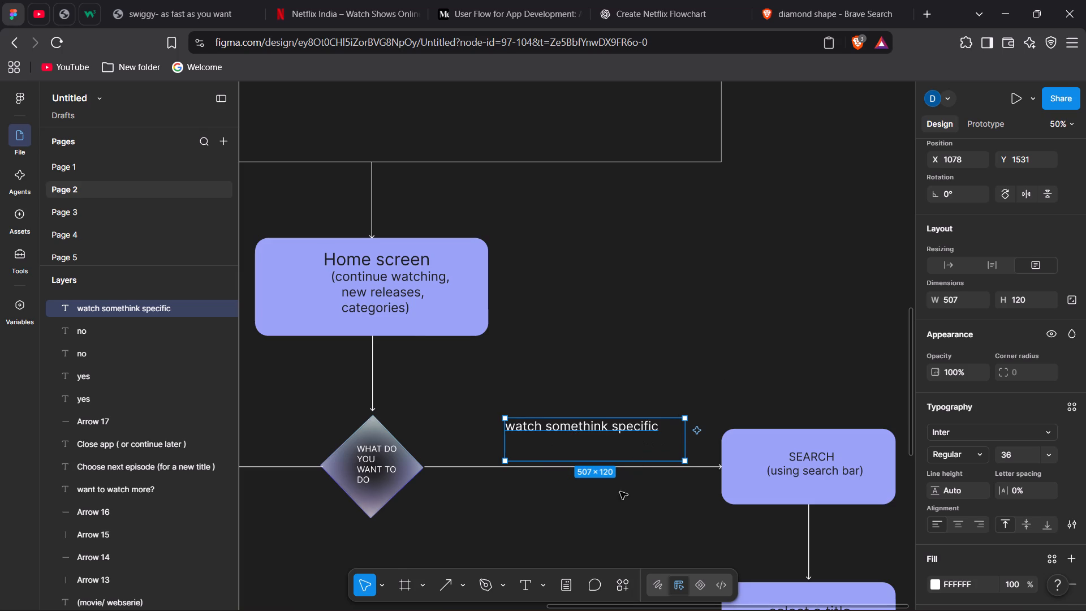
{"action": "left_click_drag", "start_coordinate": [617, 463], "coordinate": [618, 444]}
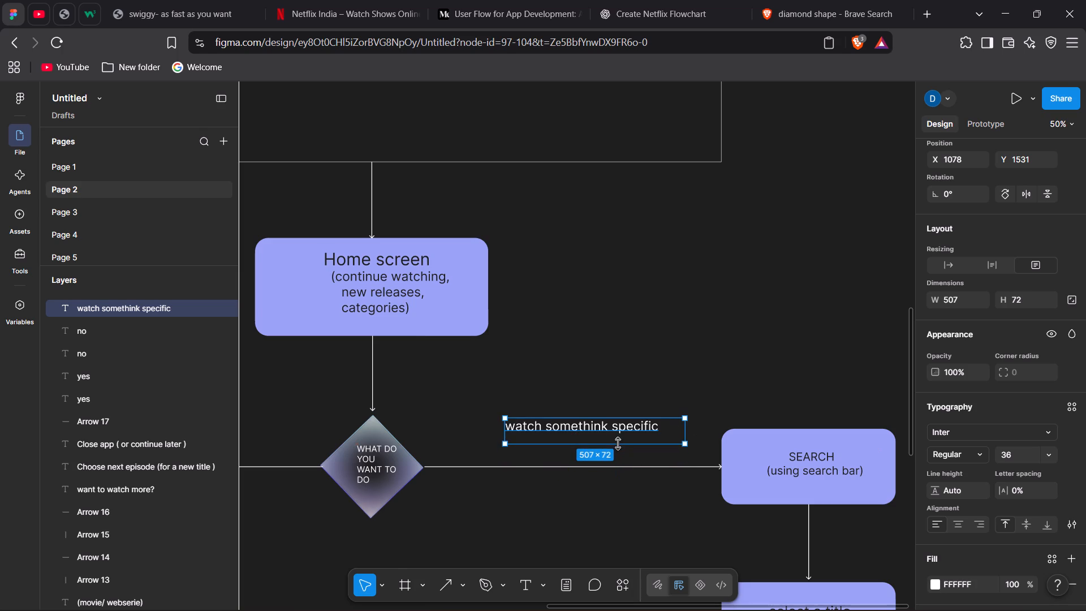
{"action": "left_click", "coordinate": [611, 477]}
Move the "watch somethink specific" label down to just above its arrow, at about X 1031, Y 1603.
{"action": "left_click", "coordinate": [652, 437]}
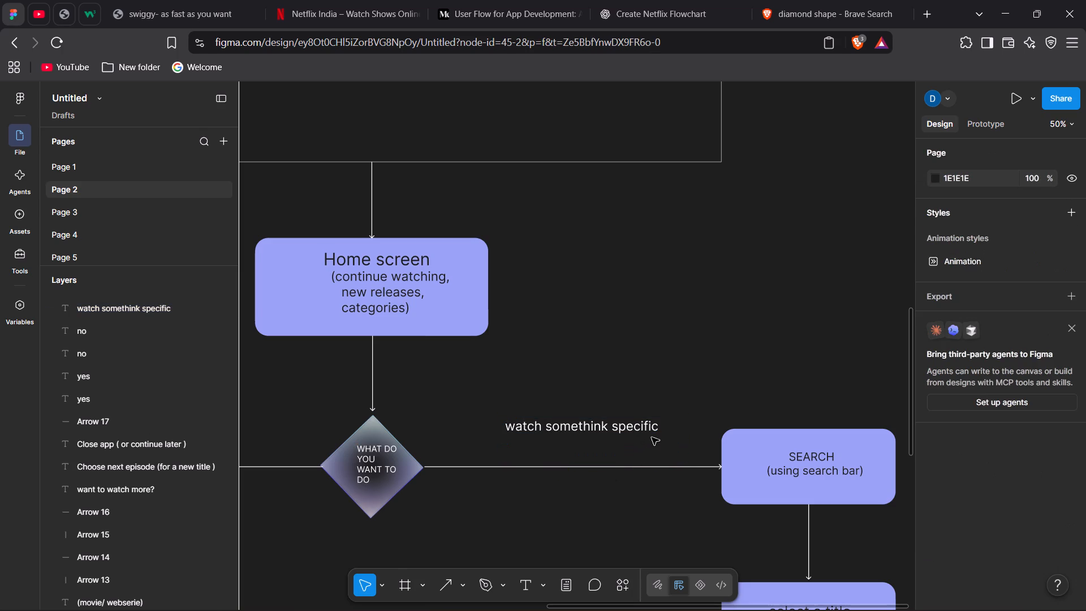
{"action": "double_click", "coordinate": [660, 434]}
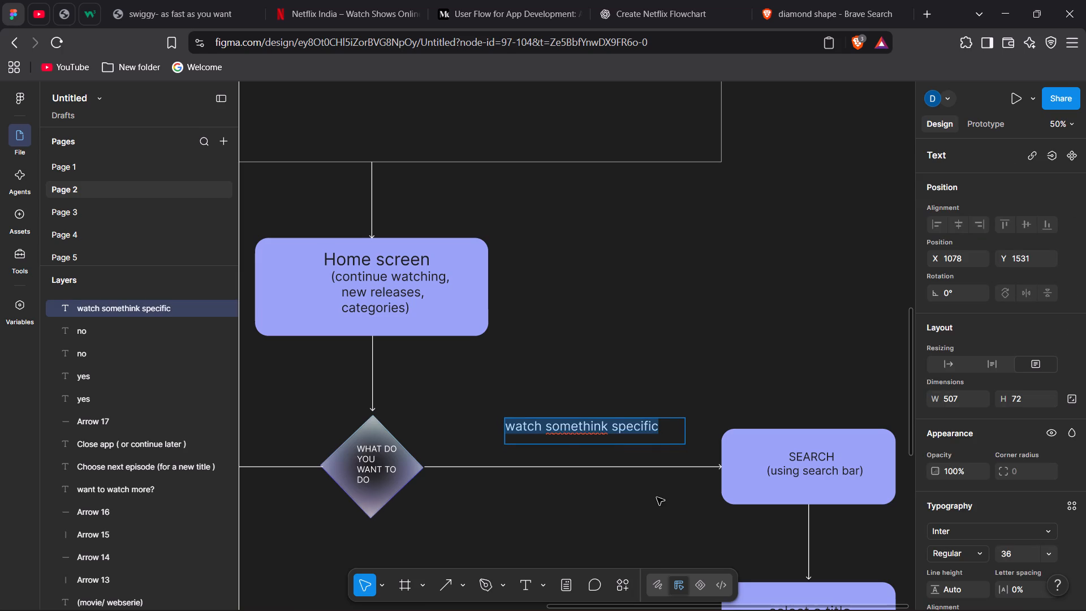
{"action": "left_click", "coordinate": [657, 497]}
{"action": "left_click_drag", "start_coordinate": [671, 436], "coordinate": [660, 459]}
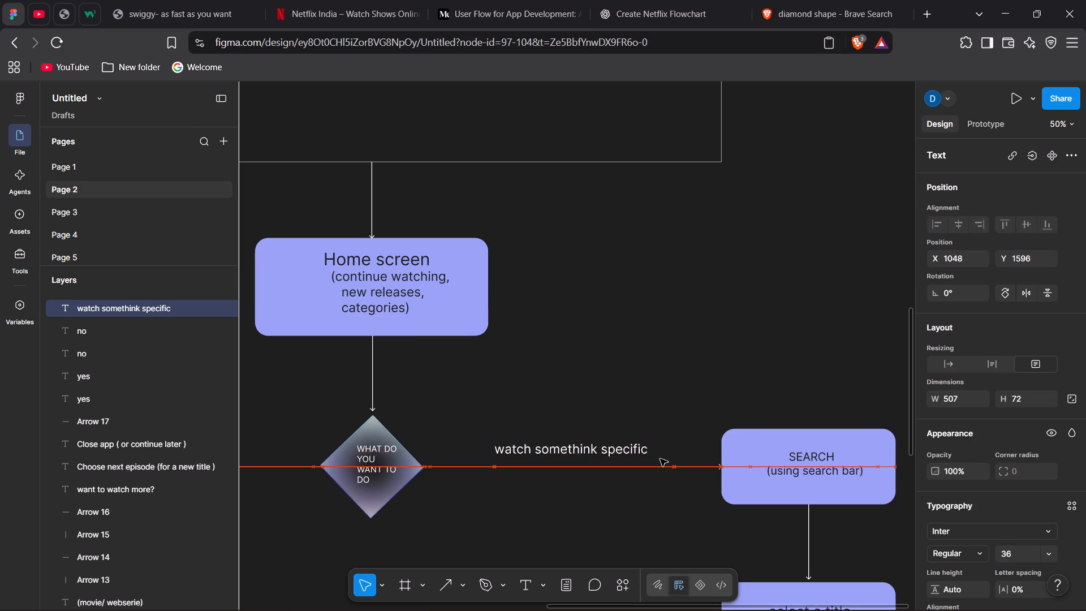
{"action": "left_click_drag", "start_coordinate": [660, 459], "coordinate": [657, 461]}
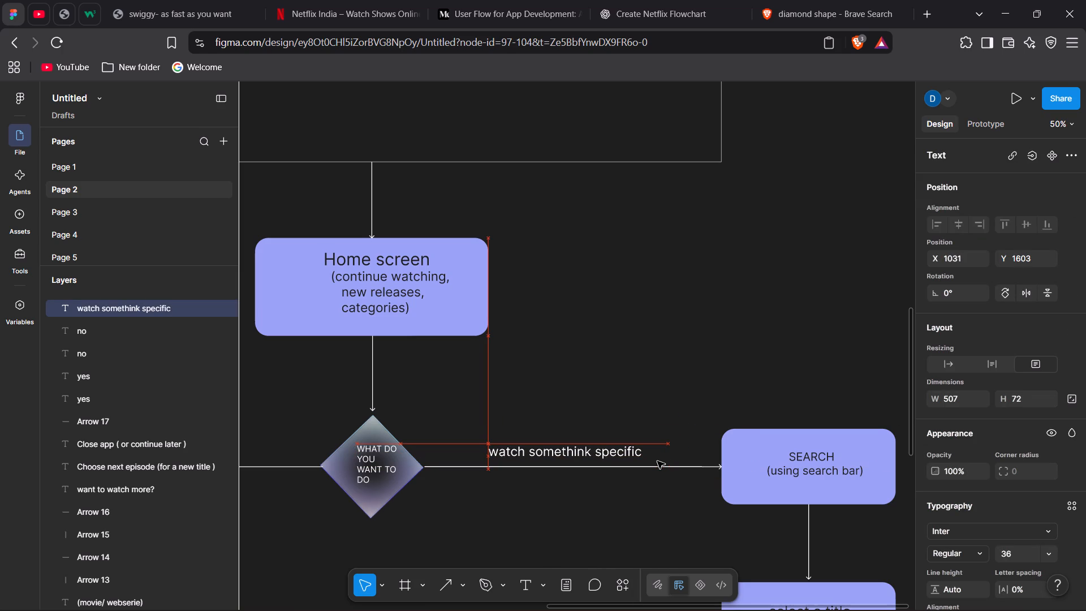
{"action": "left_click_drag", "start_coordinate": [657, 461], "coordinate": [656, 461]}
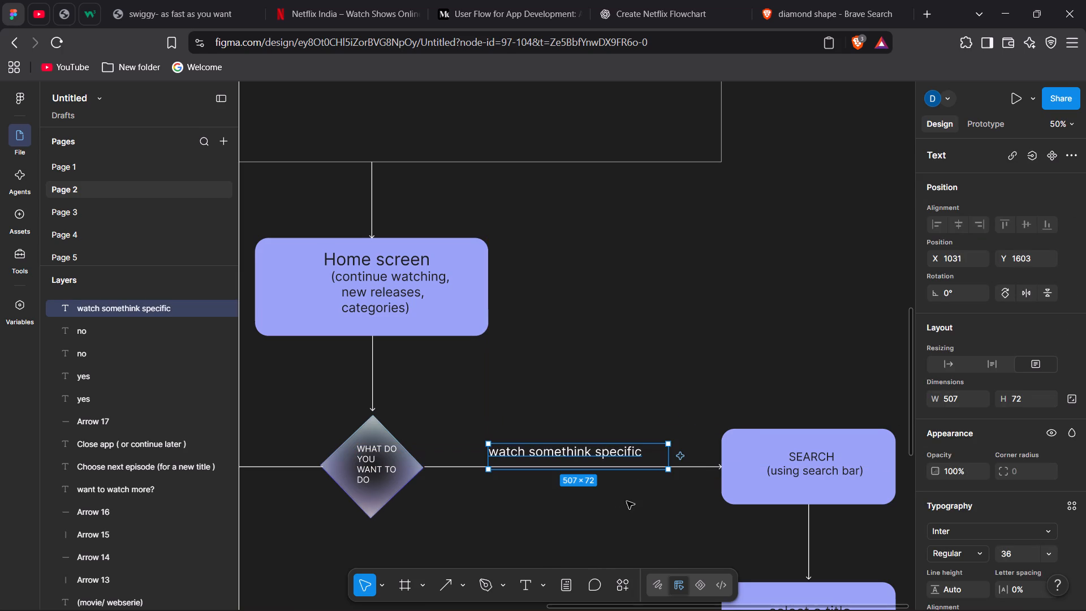
{"action": "left_click", "coordinate": [596, 516]}
Check the reference image for the label on the branch from "WHAT DO YOU WANT TO DO" to "Explore categories".
{"action": "scroll", "coordinate": [596, 516], "scroll_direction": "right", "scroll_amount": 1}
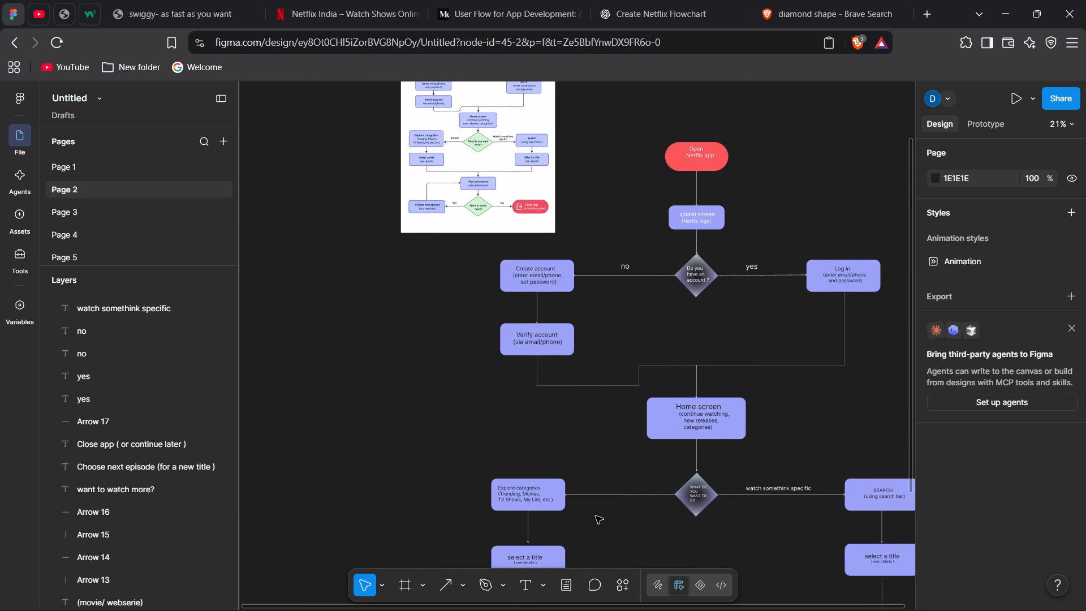
{"action": "scroll", "coordinate": [596, 516], "scroll_direction": "right", "scroll_amount": 1}
{"action": "scroll", "coordinate": [381, 359], "scroll_direction": "up", "scroll_amount": 2}
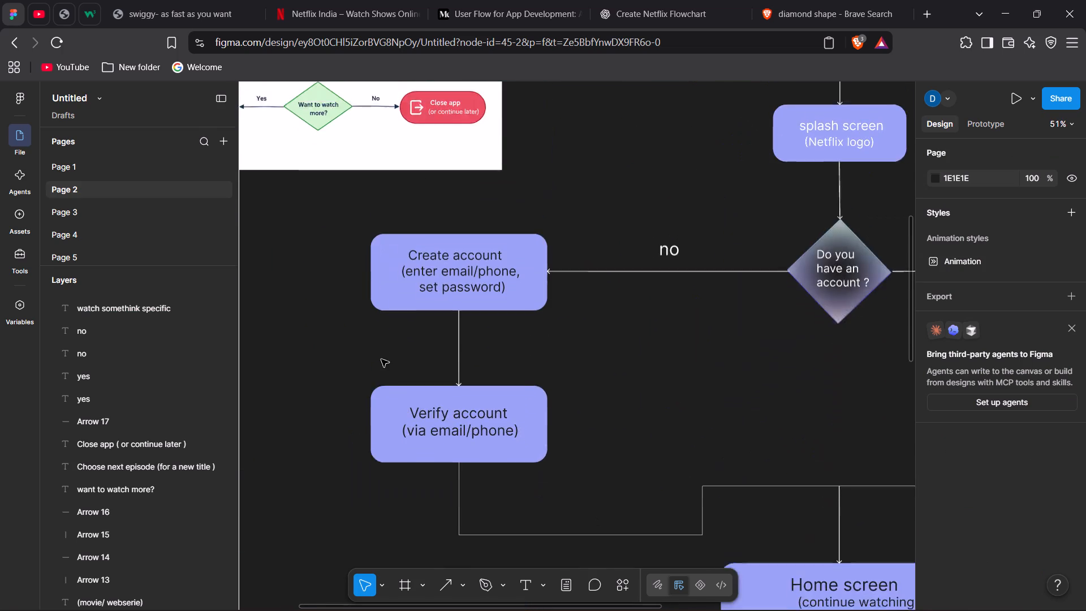
{"action": "scroll", "coordinate": [381, 359], "scroll_direction": "up", "scroll_amount": 3}
{"action": "scroll", "coordinate": [381, 359], "scroll_direction": "right", "scroll_amount": 1}
{"action": "scroll", "coordinate": [381, 359], "scroll_direction": "down", "scroll_amount": 4}
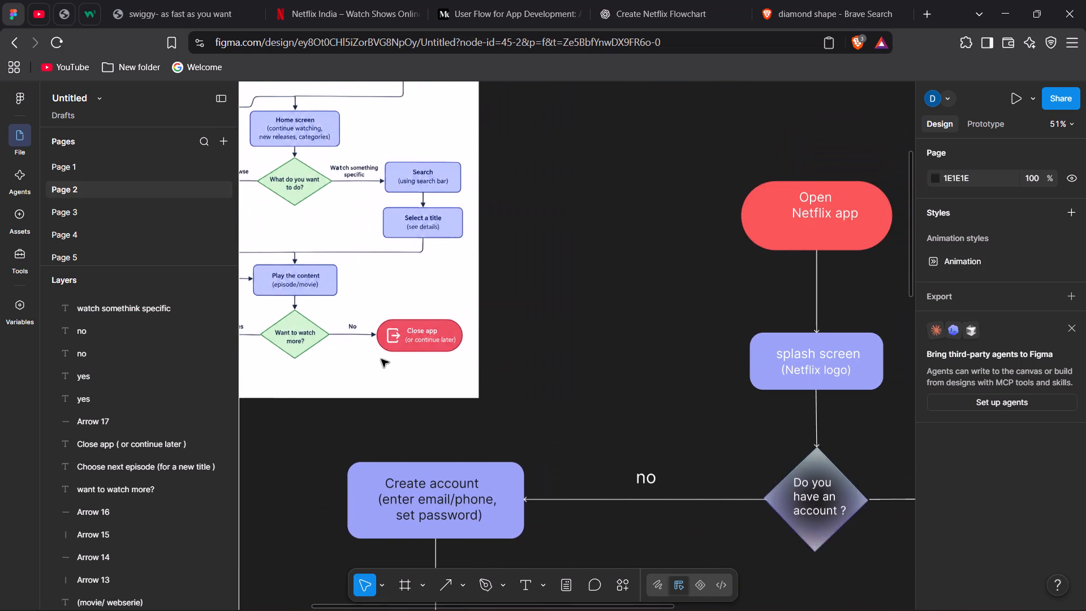
{"action": "scroll", "coordinate": [381, 359], "scroll_direction": "down", "scroll_amount": 7}
{"action": "scroll", "coordinate": [381, 359], "scroll_direction": "left", "scroll_amount": 2}
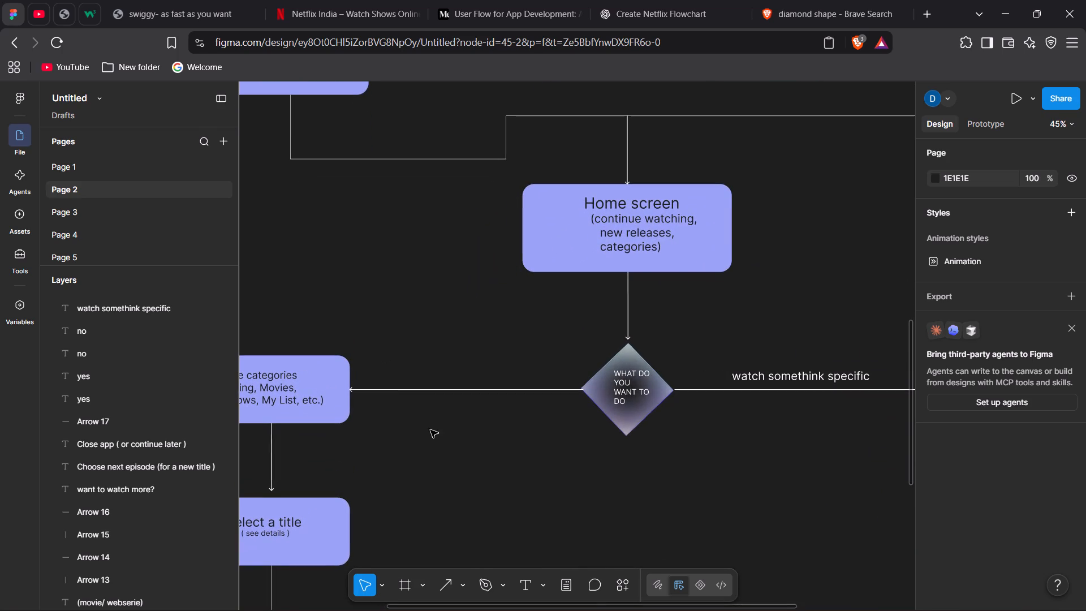
Add a "browse" text label in a box about 316 × 73 above the arrow from "WHAT DO YOU WANT TO DO" to "Explore categories".
{"action": "left_click", "coordinate": [525, 581]}
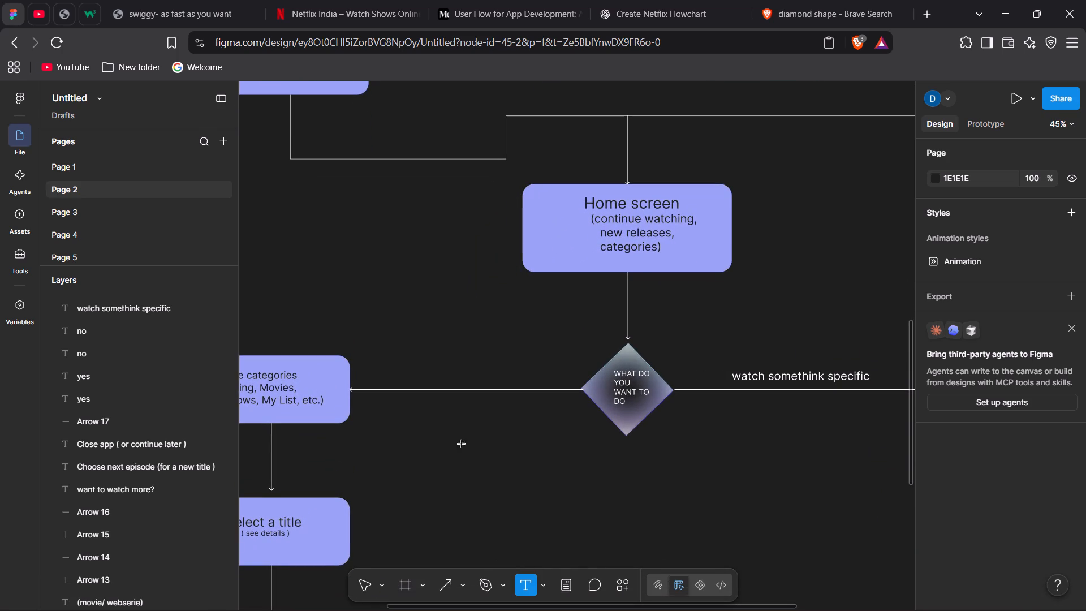
{"action": "left_click_drag", "start_coordinate": [421, 359], "coordinate": [525, 375]}
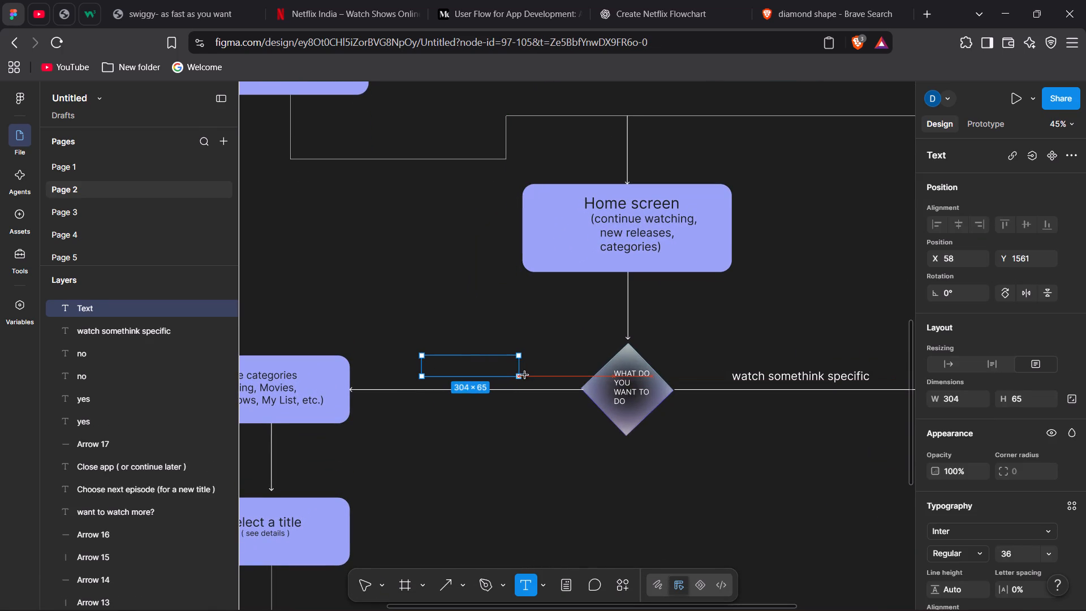
{"action": "left_click_drag", "start_coordinate": [525, 375], "coordinate": [523, 378]}
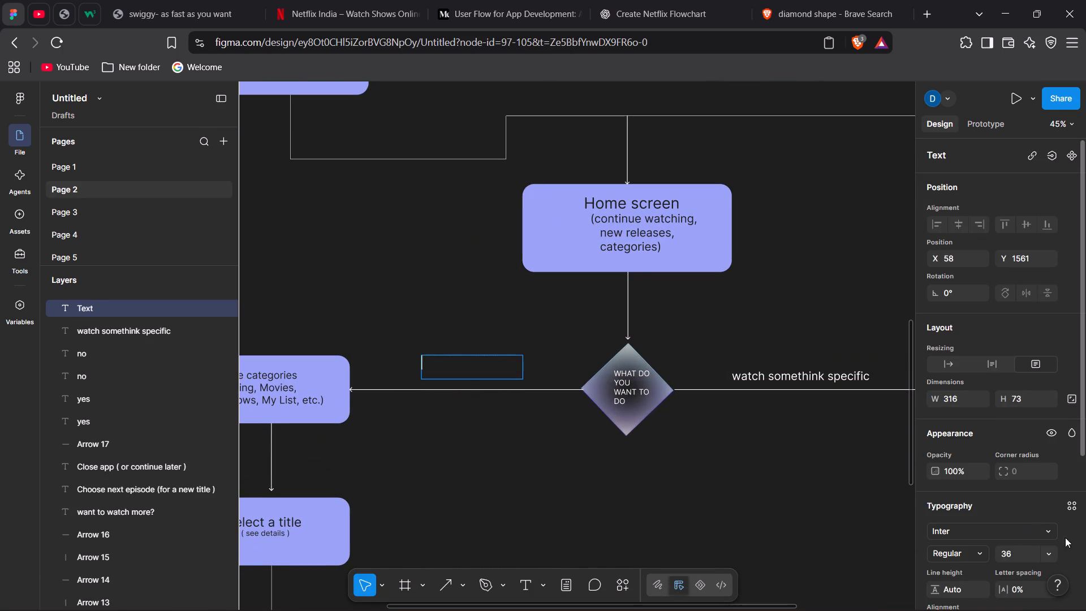
{"action": "type", "text": "brow"}
{"action": "scroll", "coordinate": [627, 376], "scroll_direction": "right", "scroll_amount": 4}
{"action": "scroll", "coordinate": [627, 376], "scroll_direction": "up", "scroll_amount": 2}
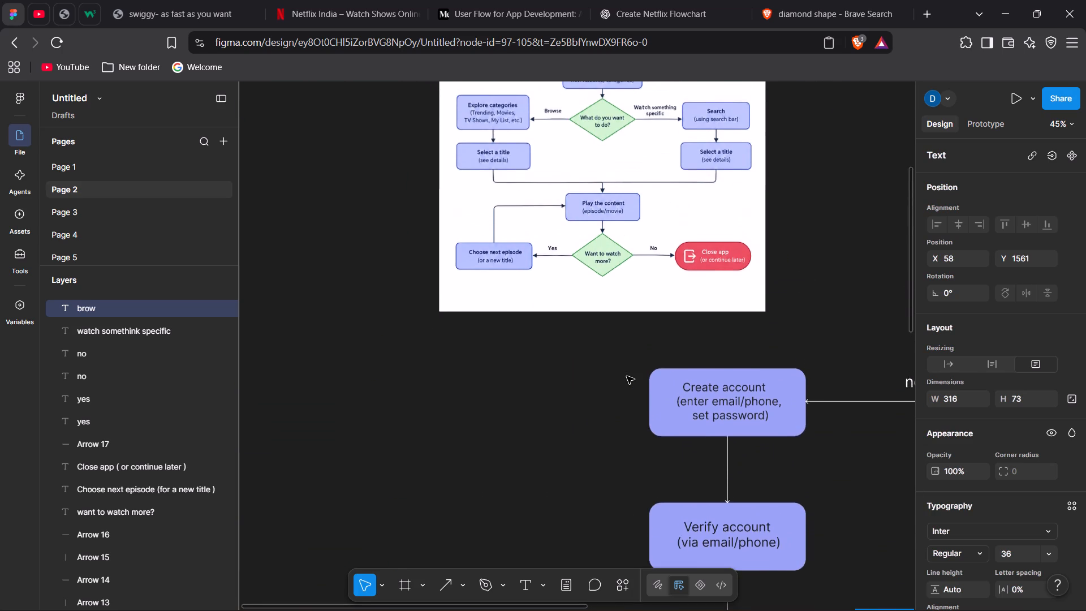
{"action": "scroll", "coordinate": [627, 376], "scroll_direction": "up", "scroll_amount": 2}
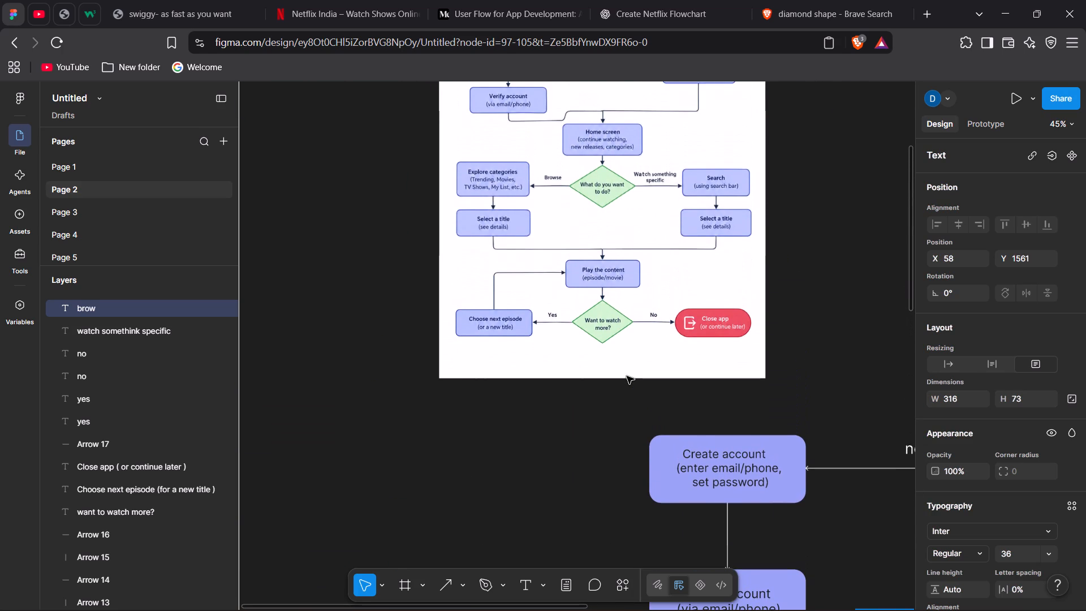
{"action": "scroll", "coordinate": [627, 376], "scroll_direction": "down", "scroll_amount": 5}
{"action": "scroll", "coordinate": [627, 376], "scroll_direction": "left", "scroll_amount": 1}
{"action": "type", "text": "se"}
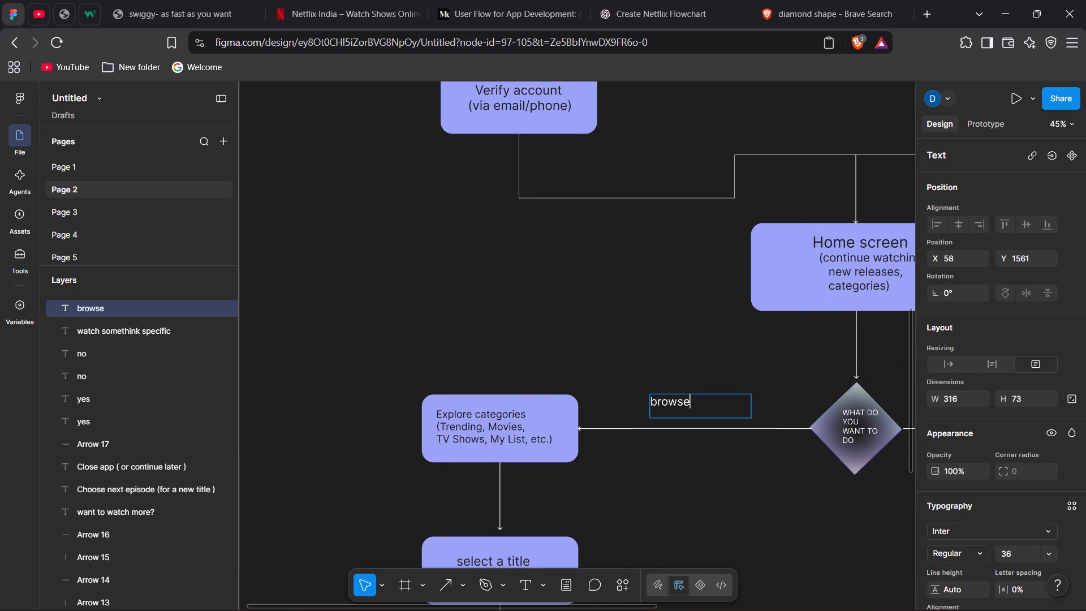
Capitalise the first letter of the new label so it reads "Browse".
{"action": "left_click", "coordinate": [657, 402]}
{"action": "key", "text": "BackSpace"}
{"action": "key", "text": "shift+b"}
Set the font size of the "Browse" label to 40.
{"action": "left_click_drag", "start_coordinate": [696, 401], "coordinate": [689, 401]}
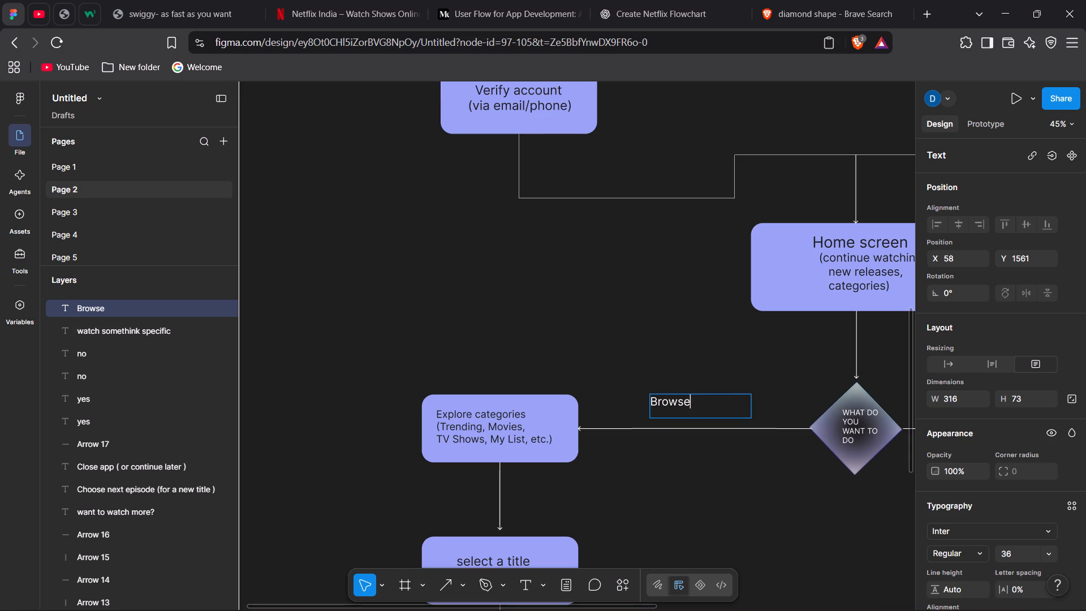
{"action": "left_click_drag", "start_coordinate": [689, 401], "coordinate": [650, 402]}
{"action": "scroll", "coordinate": [990, 513], "scroll_direction": "down", "scroll_amount": 1}
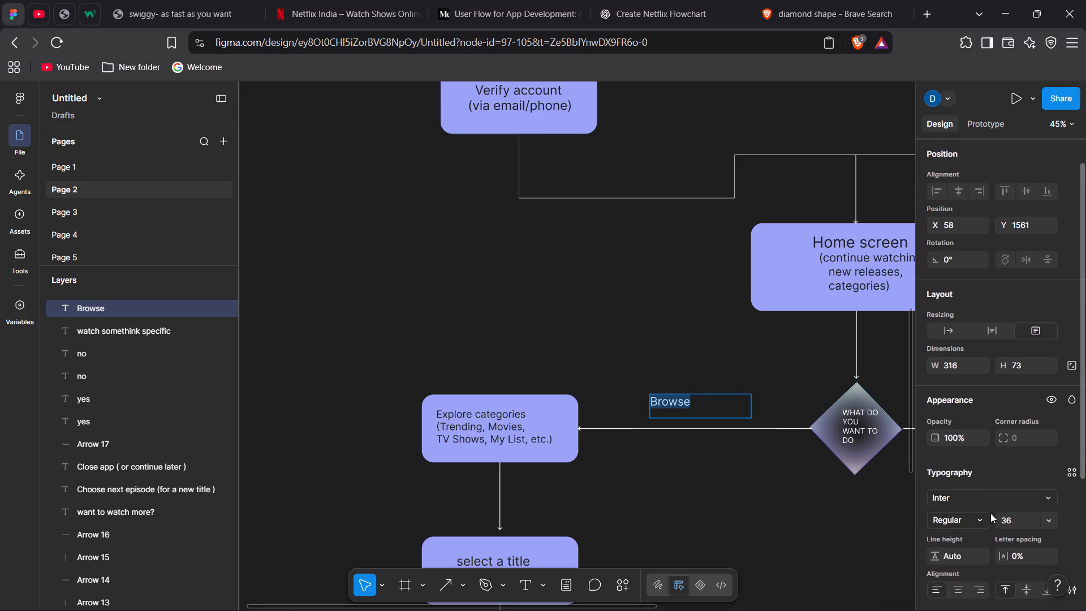
{"action": "left_click", "coordinate": [1048, 515]}
{"action": "left_click", "coordinate": [1037, 496]}
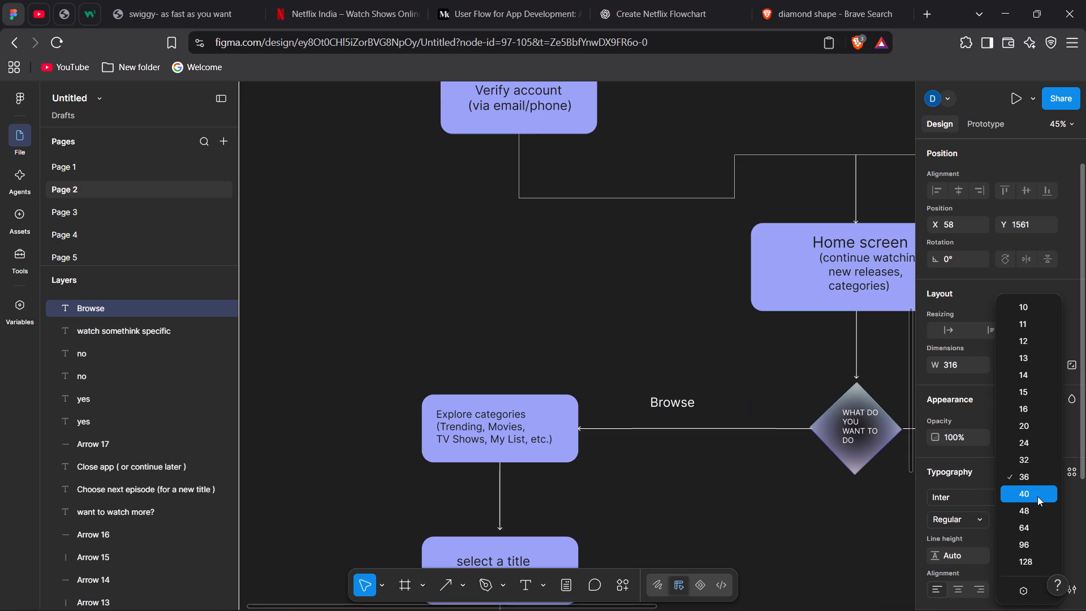
{"action": "left_click", "coordinate": [724, 470]}
Move the "Browse" label to just above its arrow, at about X 125, Y 1595.
{"action": "left_click_drag", "start_coordinate": [722, 408], "coordinate": [742, 420]}
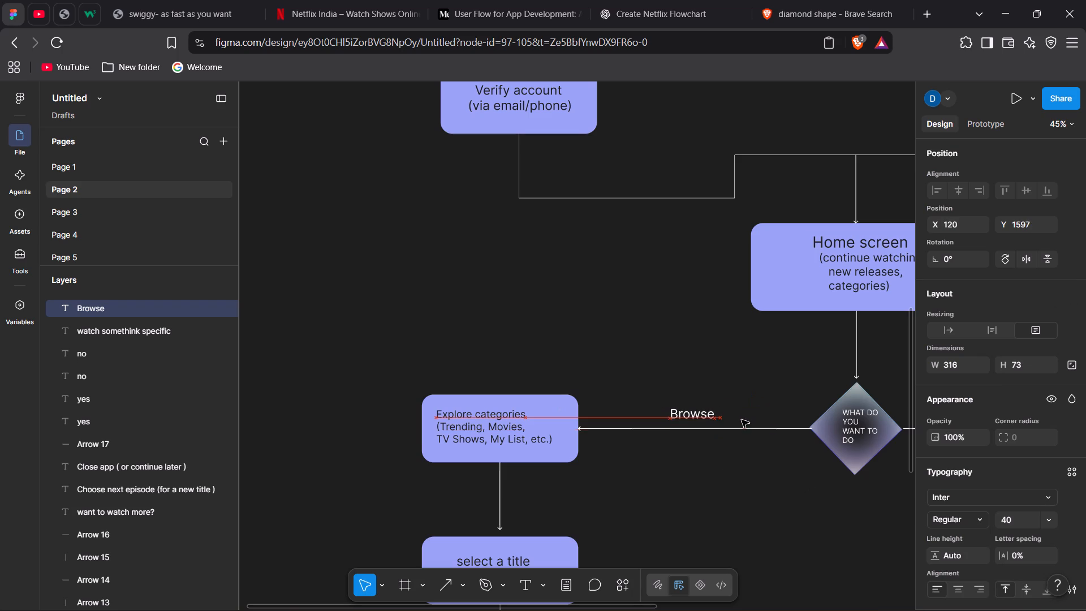
{"action": "left_click_drag", "start_coordinate": [742, 420], "coordinate": [743, 419]}
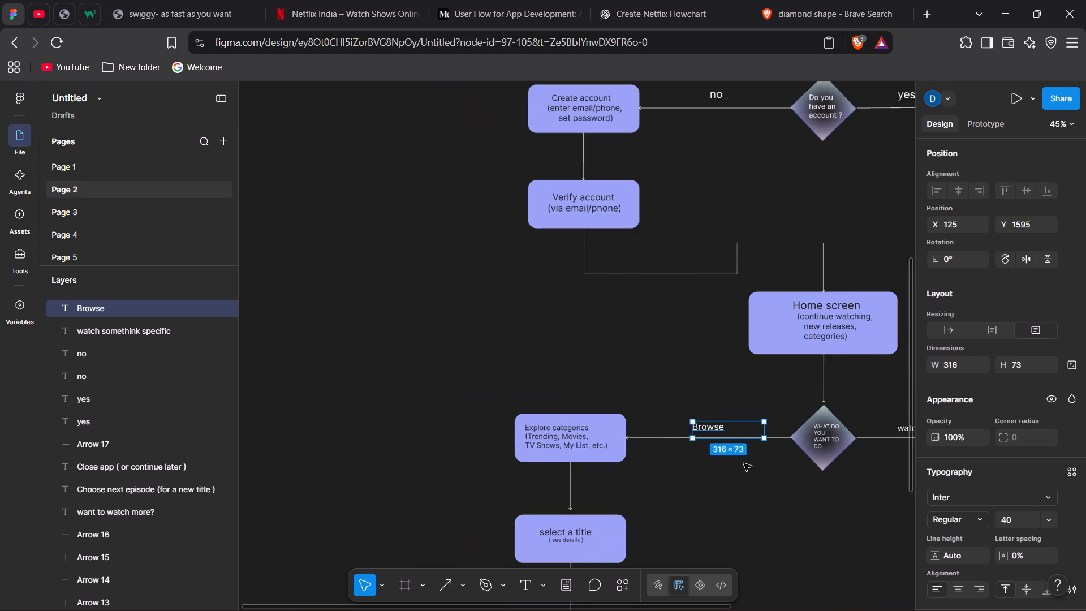
Review the whole flowchart against the reference image, from "Open Netflix app" to "Close app".
{"action": "left_click", "coordinate": [536, 299]}
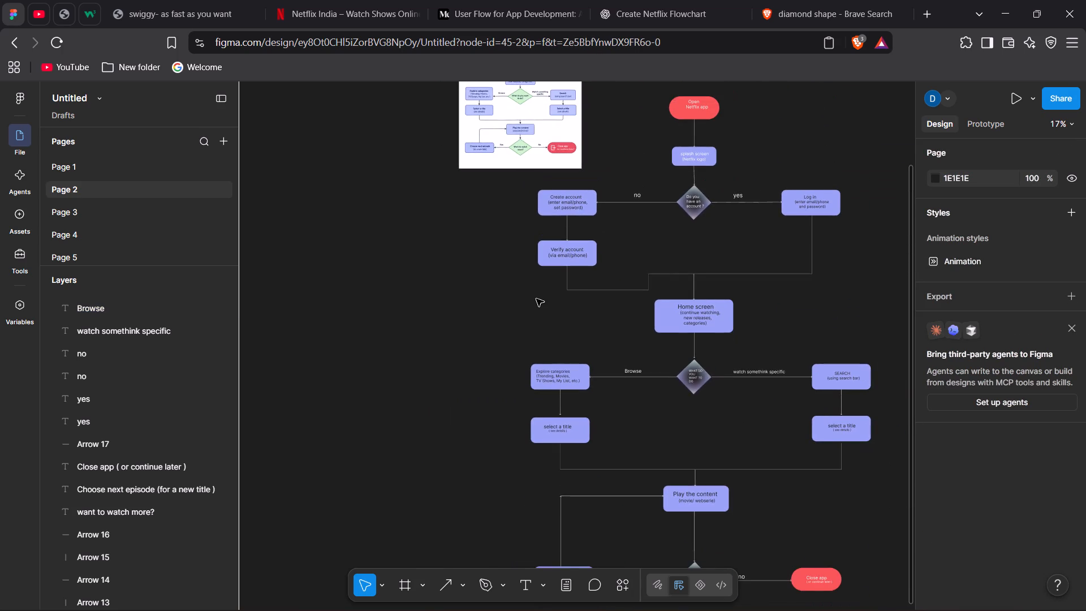
{"action": "scroll", "coordinate": [536, 299], "scroll_direction": "up", "scroll_amount": 2}
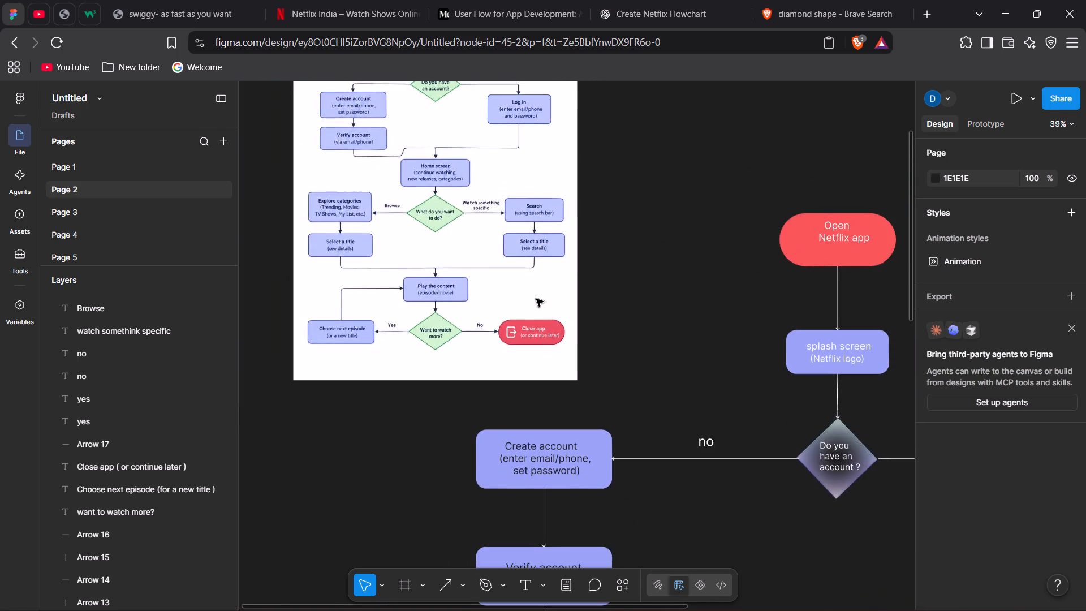
{"action": "scroll", "coordinate": [536, 299], "scroll_direction": "up", "scroll_amount": 3}
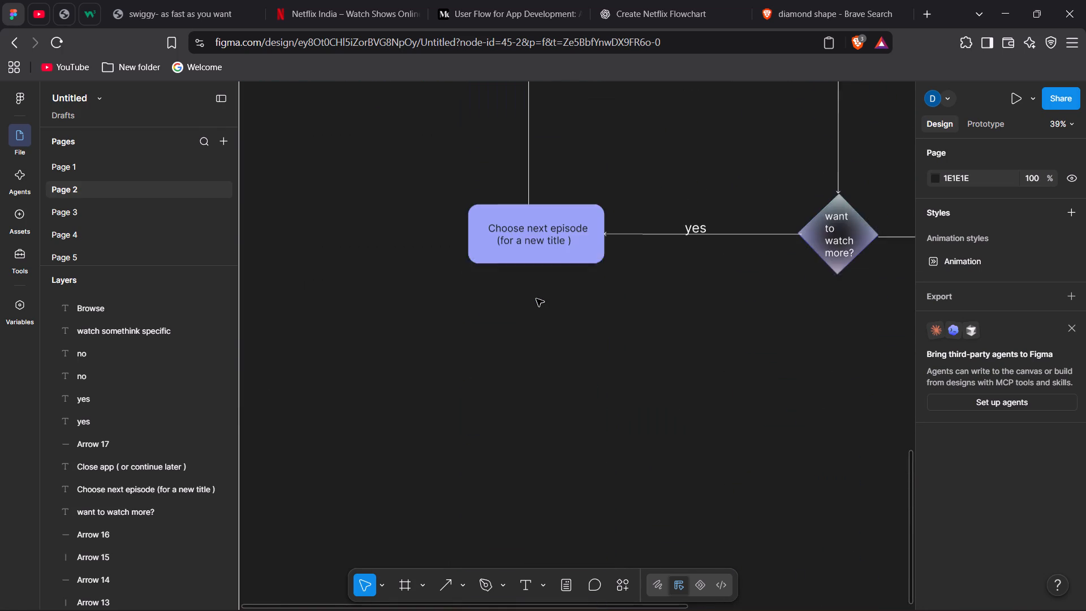
{"action": "scroll", "coordinate": [536, 299], "scroll_direction": "up", "scroll_amount": 4}
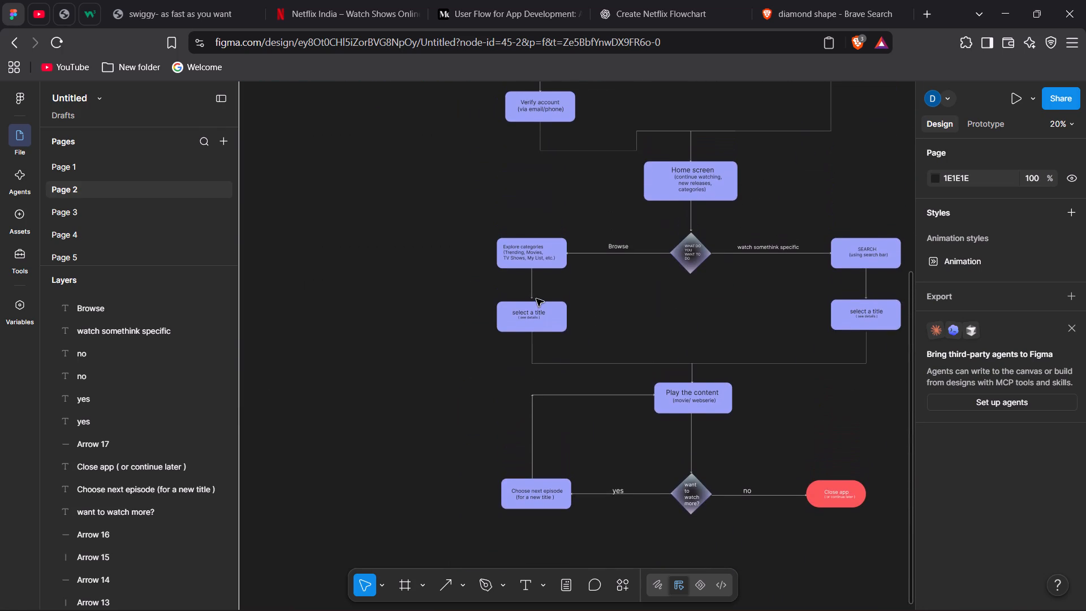
{"action": "scroll", "coordinate": [536, 299], "scroll_direction": "up", "scroll_amount": 2}
{"action": "scroll", "coordinate": [536, 299], "scroll_direction": "down", "scroll_amount": 1}
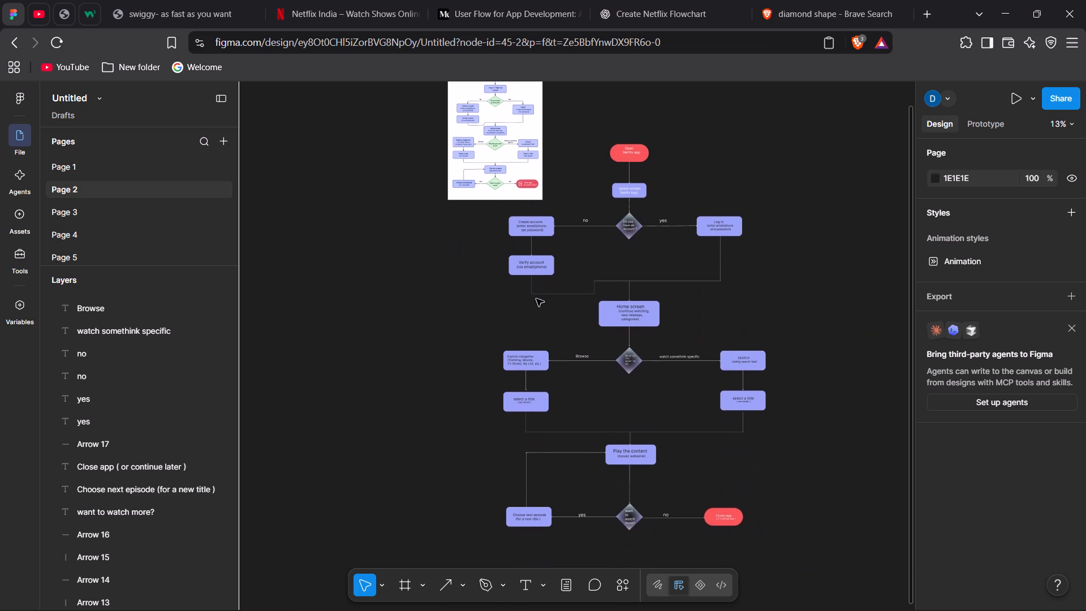
{"action": "scroll", "coordinate": [536, 299], "scroll_direction": "down", "scroll_amount": 1}
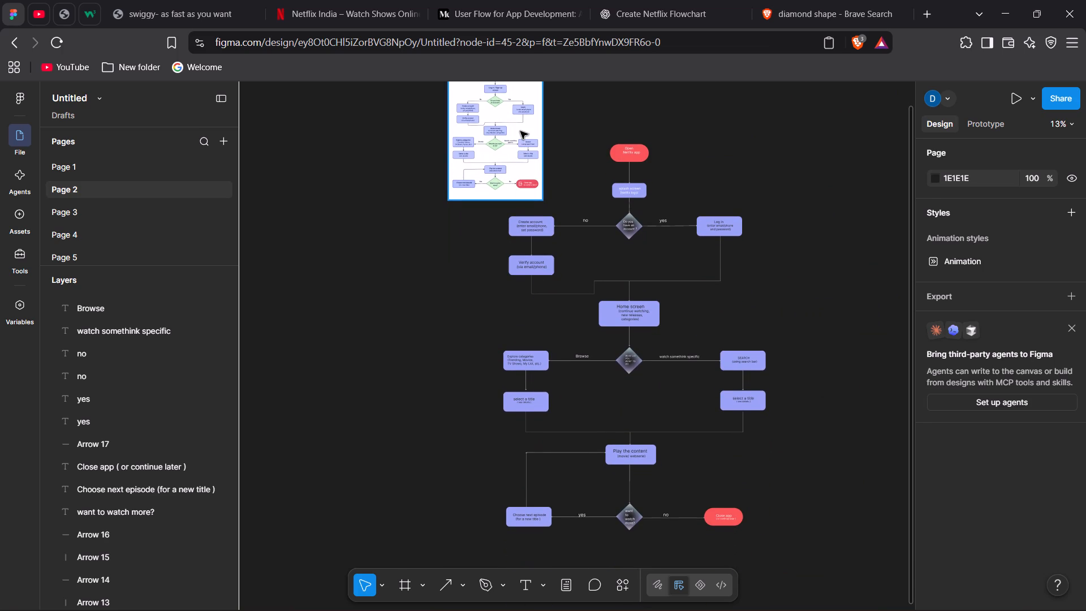
Delete the reference flowchart image from Page 2, leaving only the recreated flowchart.
{"action": "left_click", "coordinate": [520, 131]}
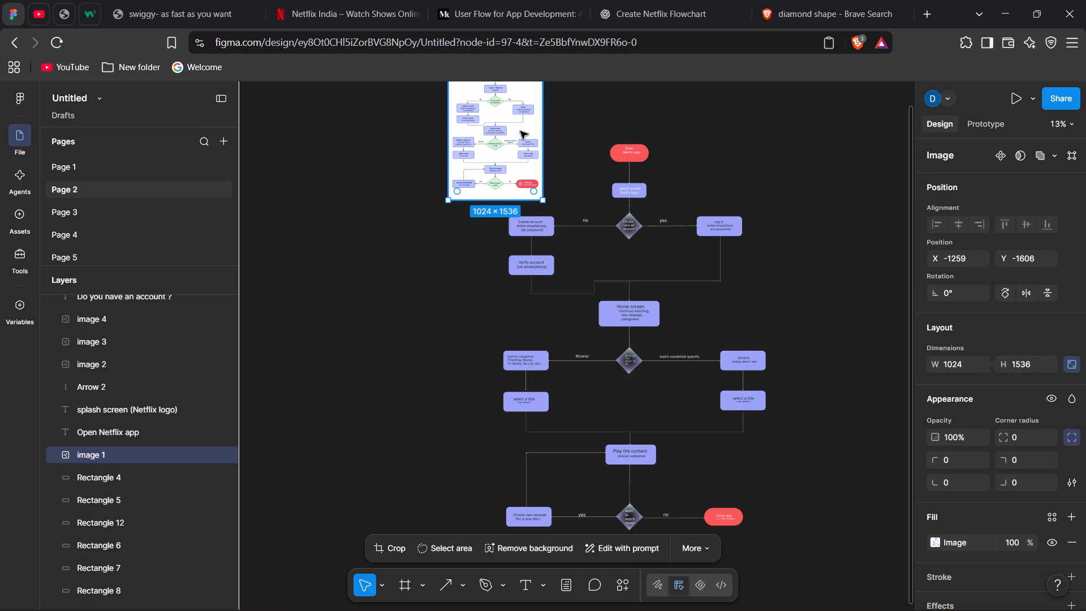
{"action": "key", "text": "Delete"}
{"action": "scroll", "coordinate": [697, 289], "scroll_direction": "left", "scroll_amount": 1}
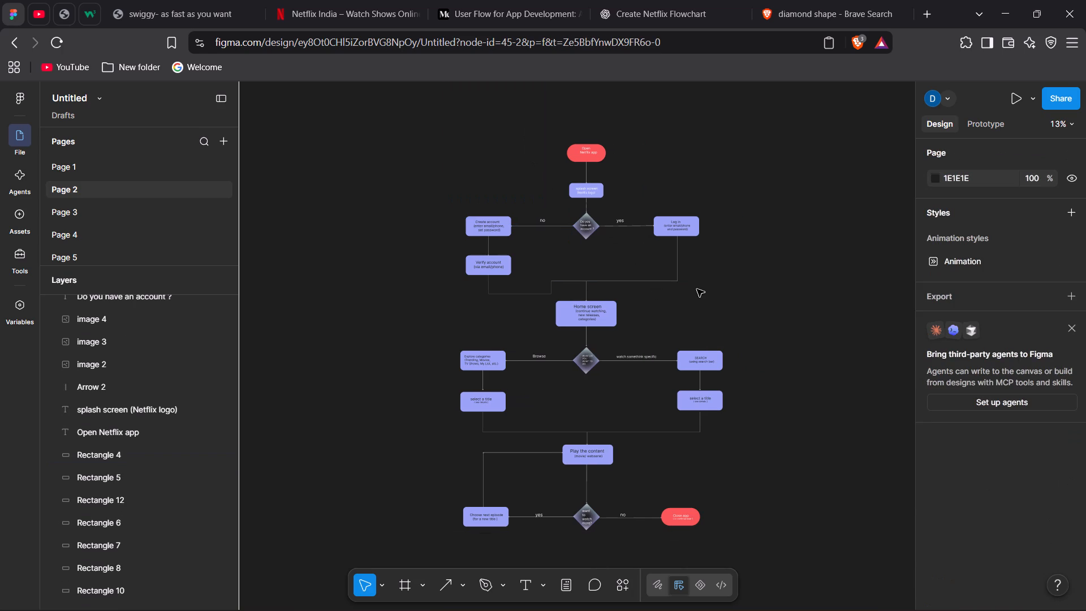
{"action": "scroll", "coordinate": [697, 289], "scroll_direction": "left", "scroll_amount": 1}
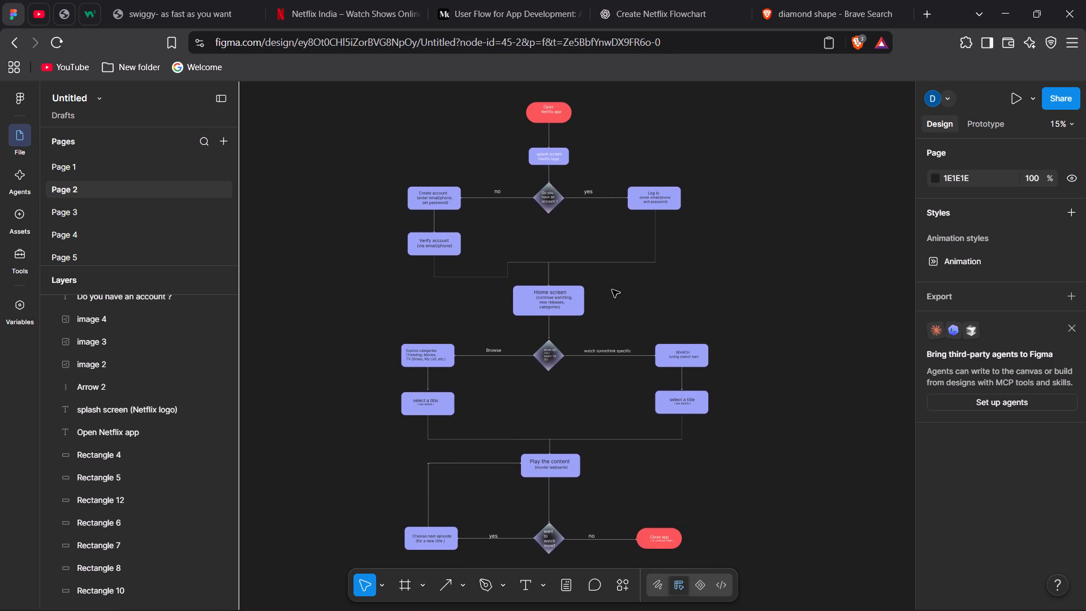
Delete the unused pages Page 3, Page 4 and Page 6 from the file.
{"action": "left_click", "coordinate": [109, 216]}
{"action": "right_click", "coordinate": [109, 216]}
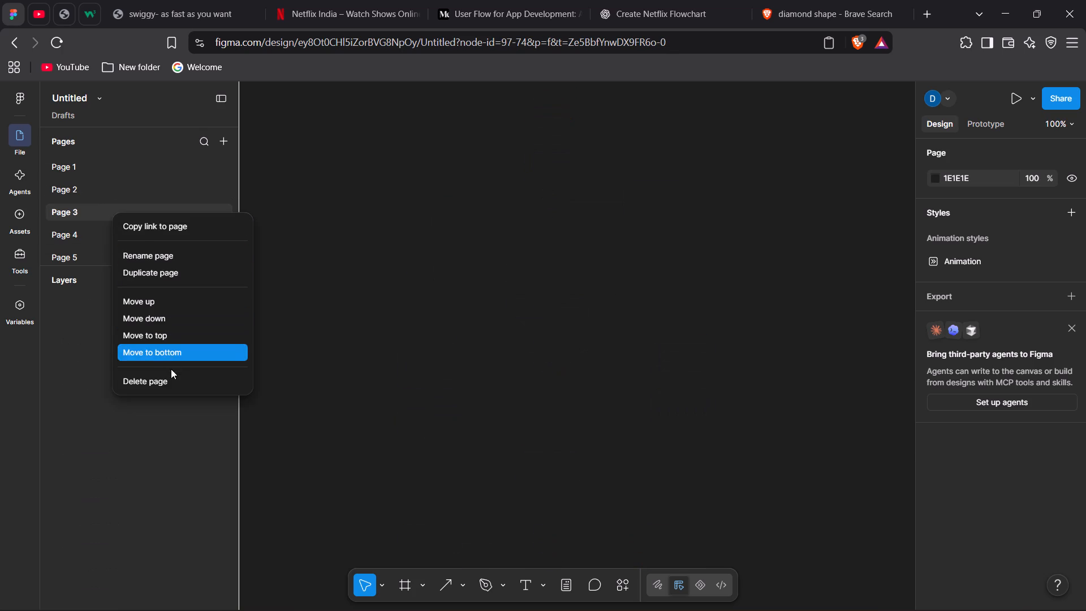
{"action": "left_click", "coordinate": [172, 375]}
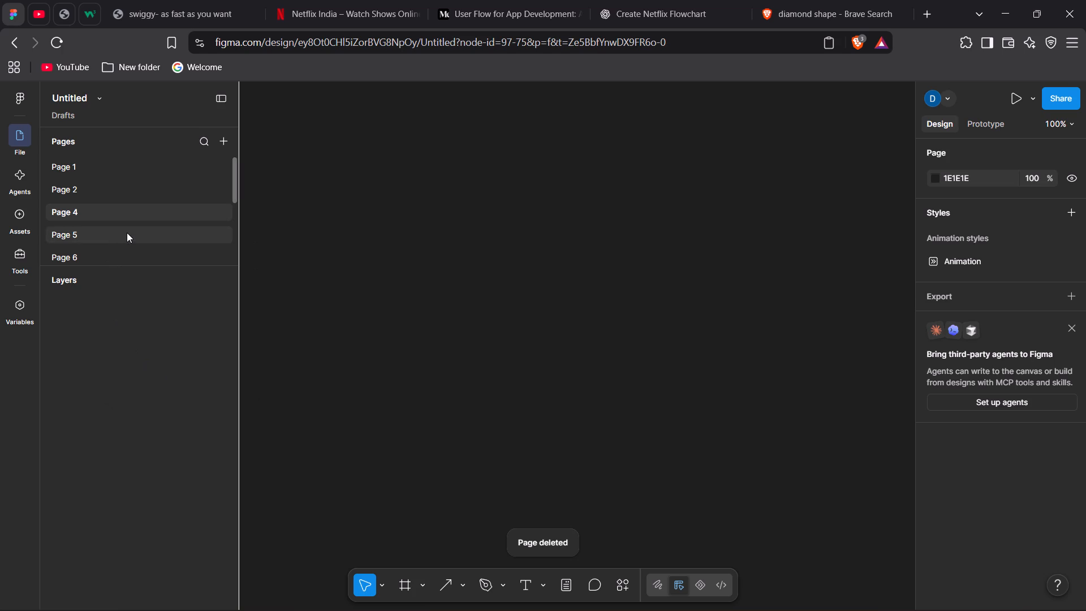
{"action": "right_click", "coordinate": [148, 212]}
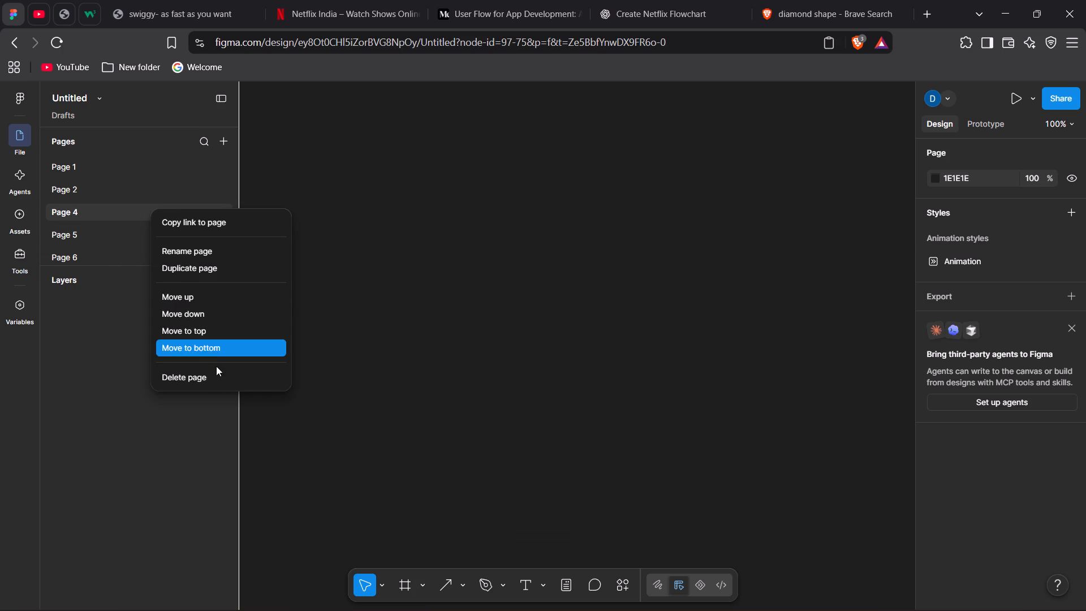
{"action": "left_click", "coordinate": [216, 369]}
{"action": "right_click", "coordinate": [157, 227]}
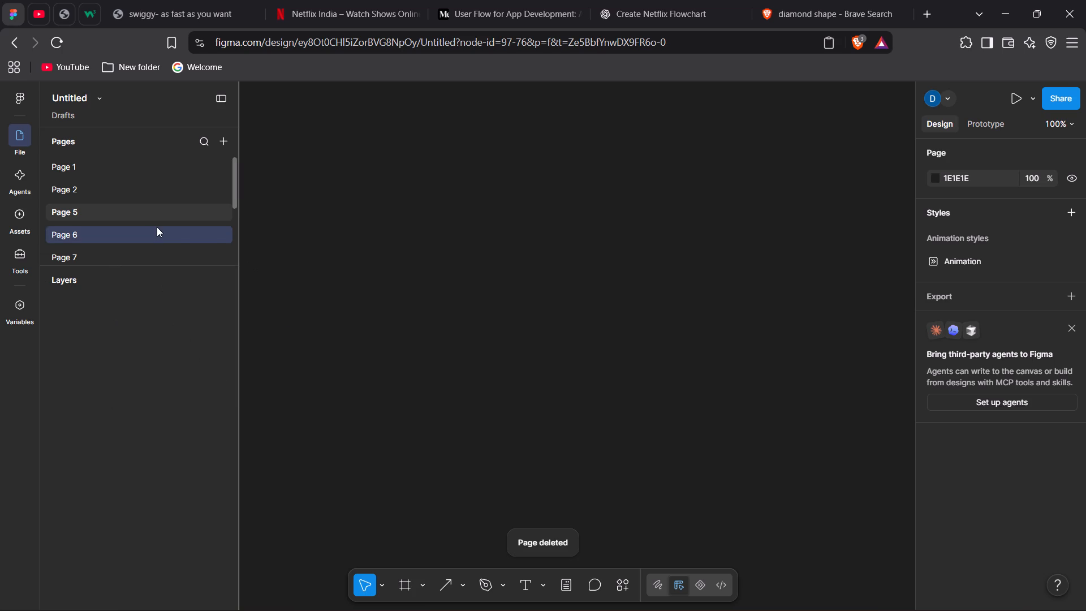
{"action": "left_click", "coordinate": [235, 390]}
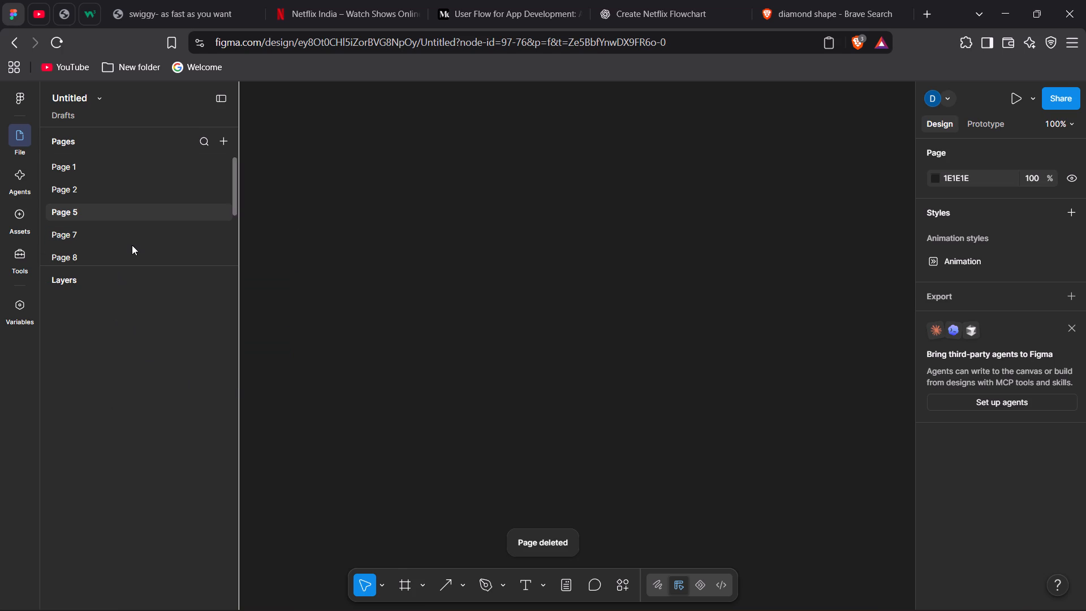
Delete the unused pages Page 5, Page 7 and Page 8 from the file.
{"action": "right_click", "coordinate": [132, 245]}
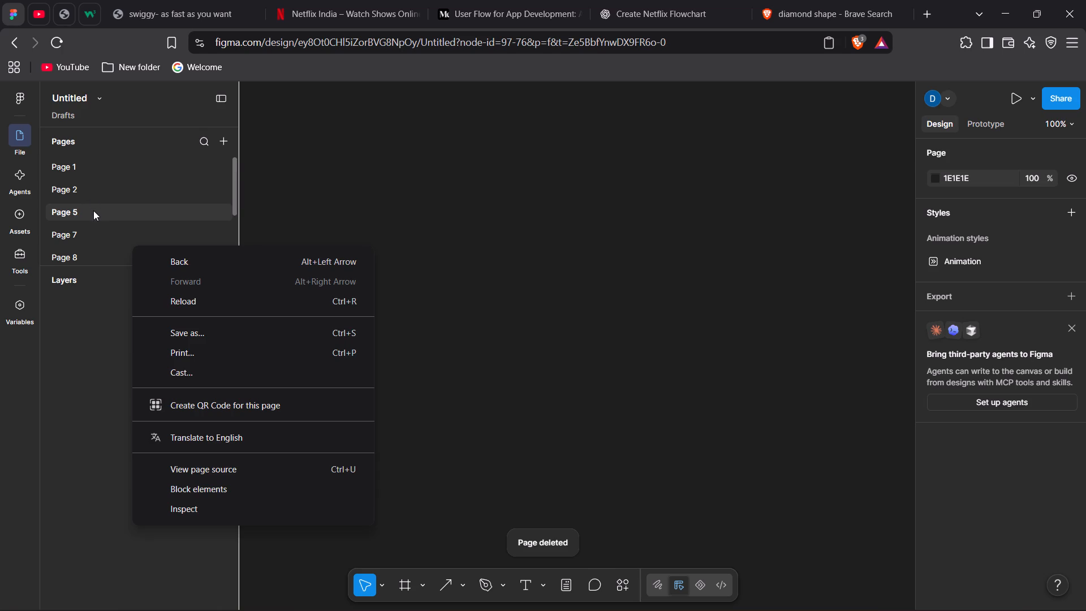
{"action": "left_click", "coordinate": [93, 210]}
{"action": "right_click", "coordinate": [93, 210]}
{"action": "left_click", "coordinate": [156, 380]}
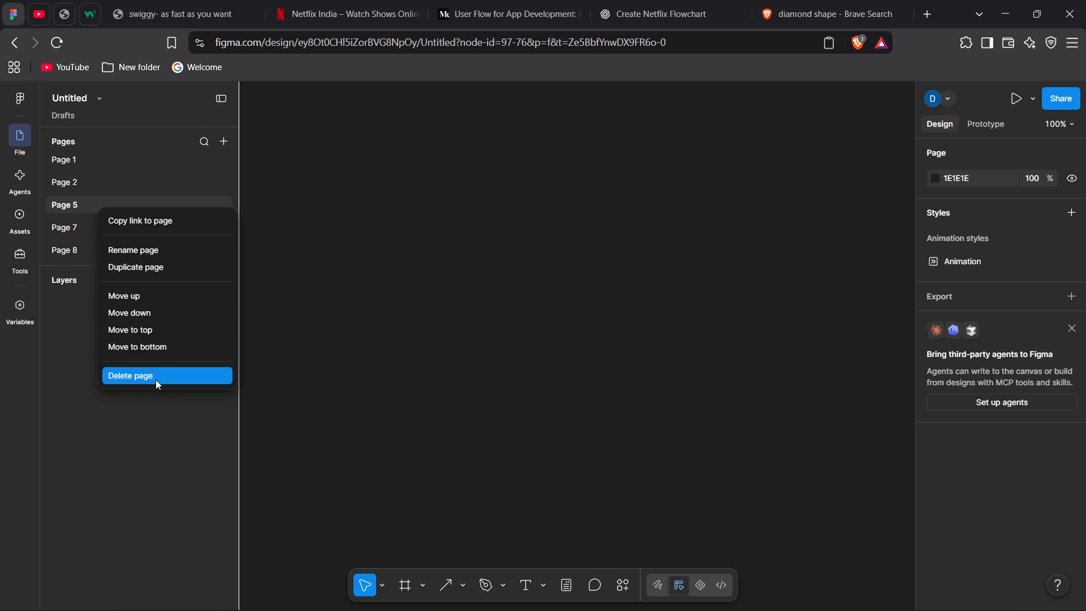
{"action": "key", "text": "Delete"}
{"action": "key", "text": "Delete"}
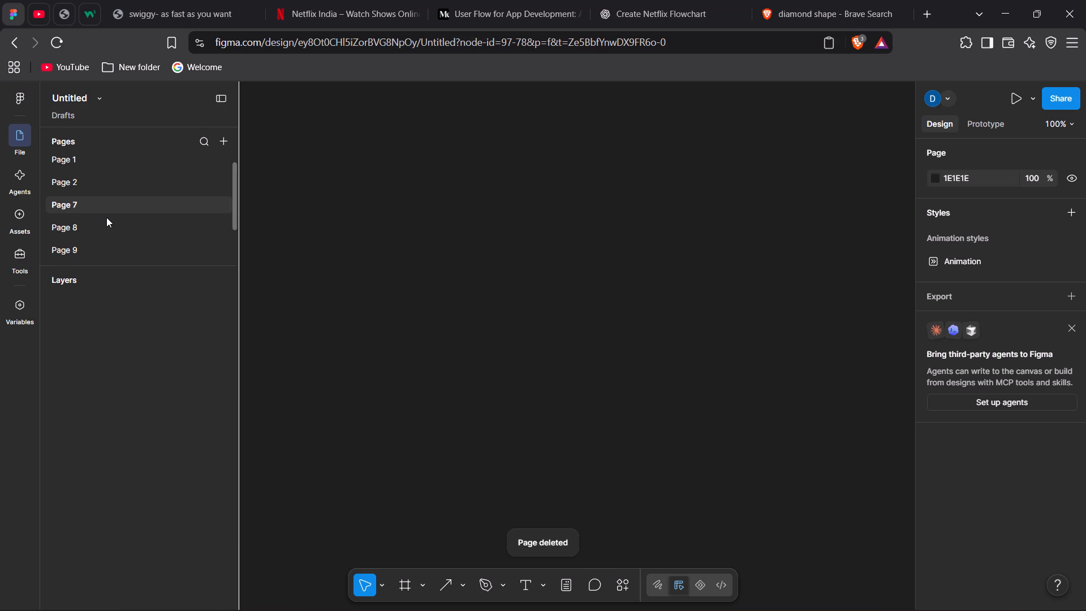
{"action": "key", "text": "Delete"}
{"action": "key", "text": "ctrl+d"}
{"action": "right_click", "coordinate": [81, 205]}
{"action": "left_click", "coordinate": [122, 365]}
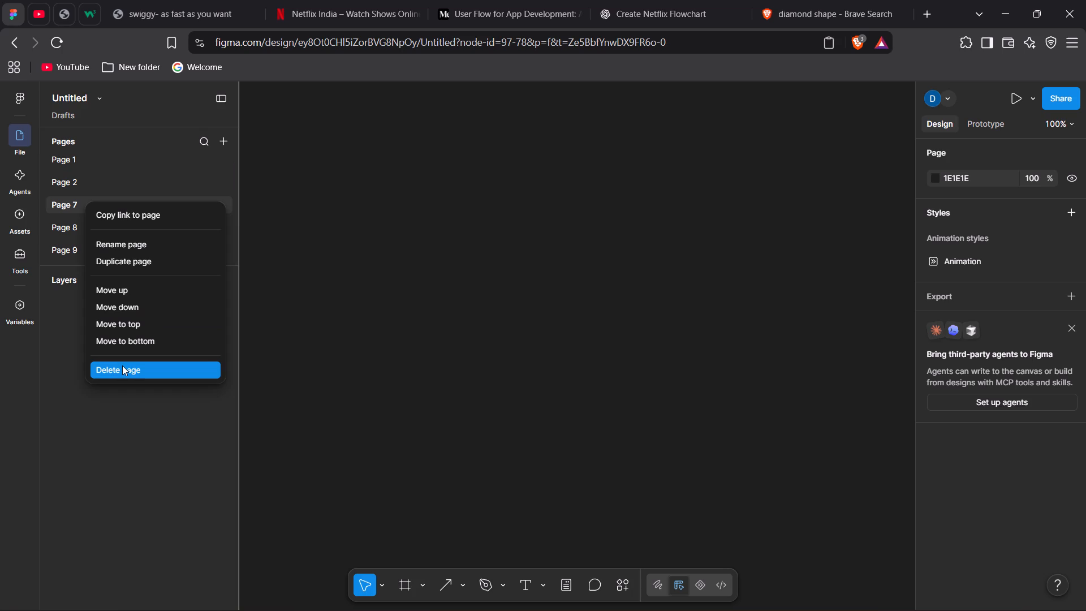
{"action": "left_click", "coordinate": [96, 212]}
{"action": "right_click", "coordinate": [96, 212]}
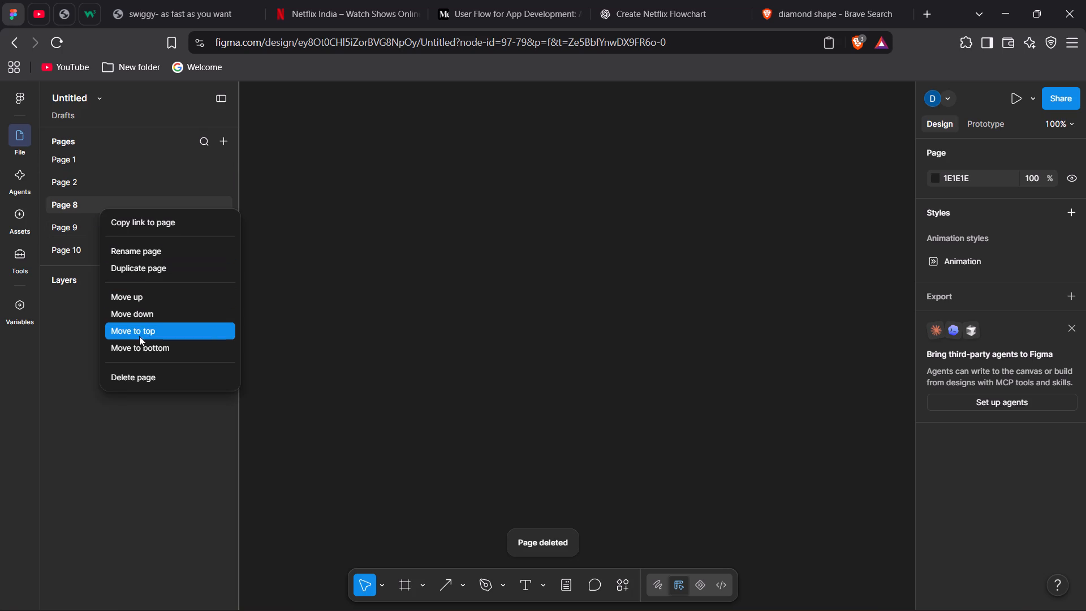
{"action": "left_click", "coordinate": [146, 371]}
Delete the unused pages Page 9, Page 10 and Page 11 from the file.
{"action": "right_click", "coordinate": [109, 211]}
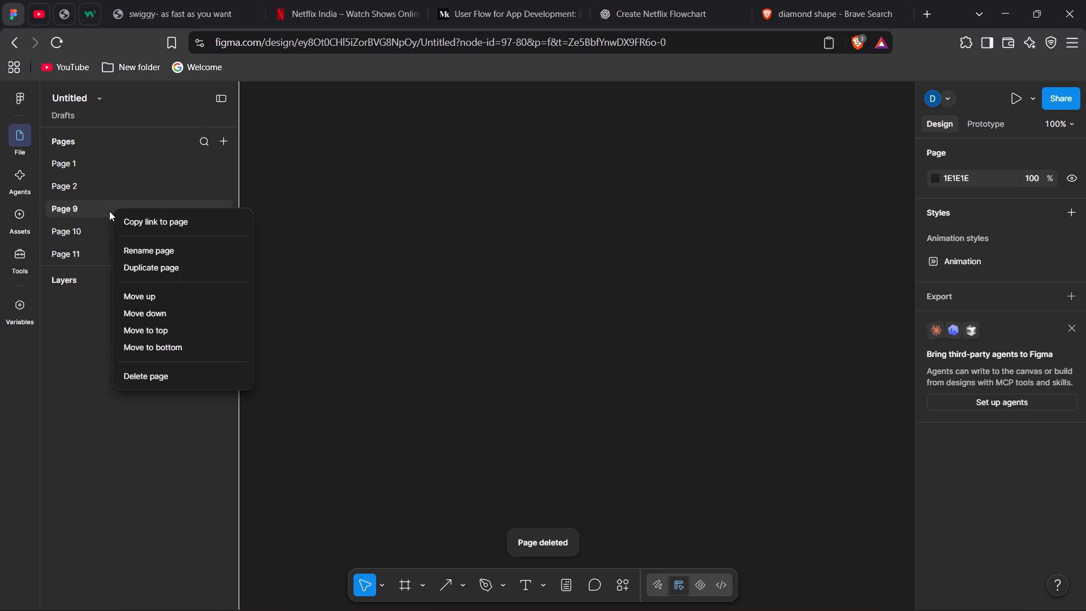
{"action": "left_click", "coordinate": [158, 383]}
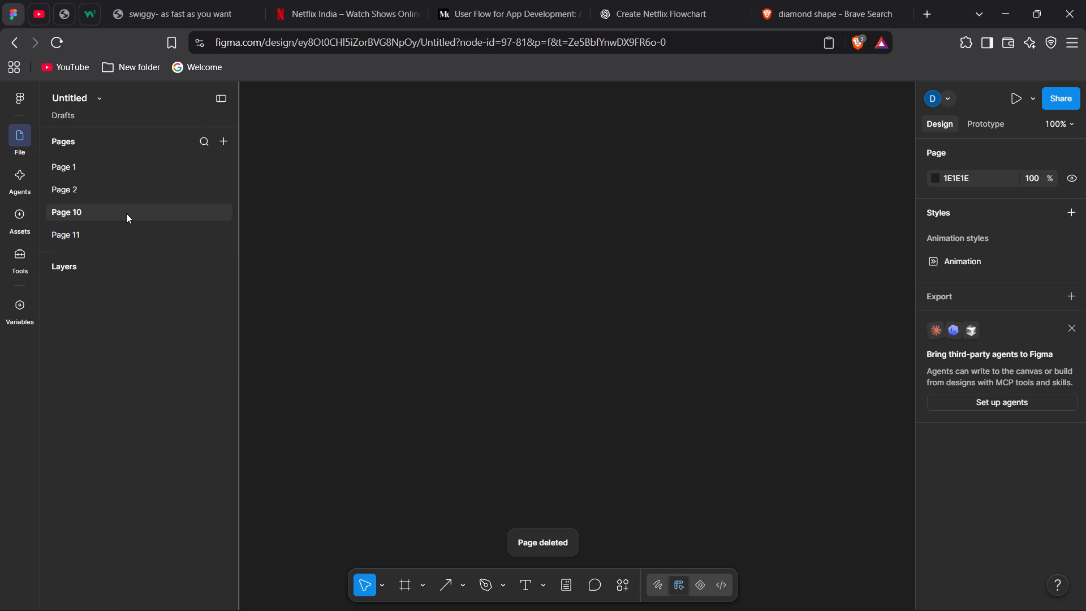
{"action": "left_click", "coordinate": [130, 210]}
{"action": "right_click", "coordinate": [130, 210]}
{"action": "left_click", "coordinate": [166, 358]}
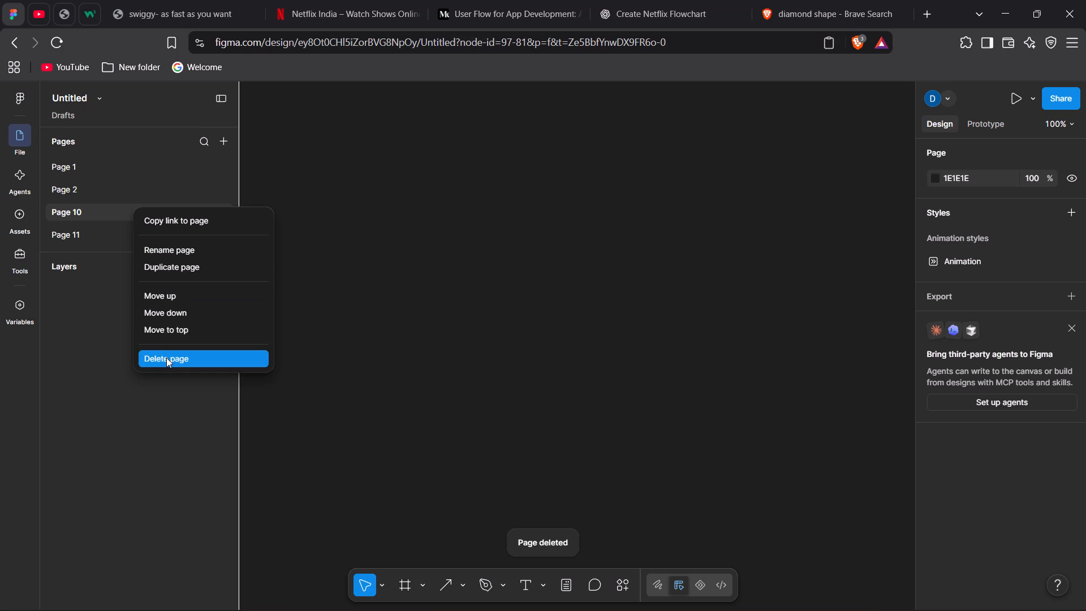
{"action": "left_click", "coordinate": [114, 213]}
{"action": "right_click", "coordinate": [114, 213]}
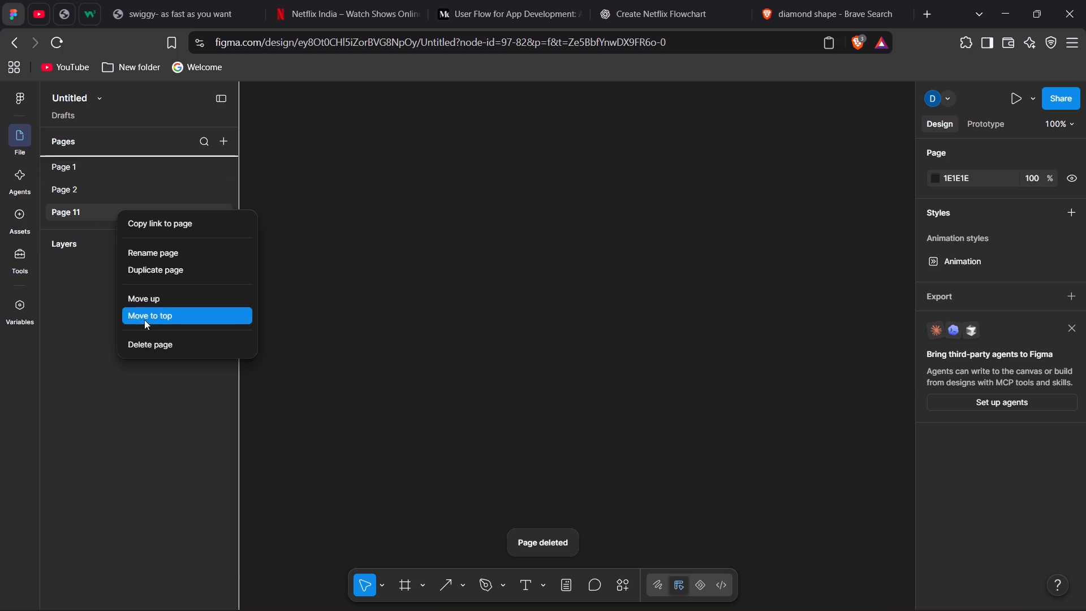
{"action": "left_click", "coordinate": [150, 342]}
Return to Page 2 and look over the complete Netflix flowchart.
{"action": "left_click", "coordinate": [119, 187]}
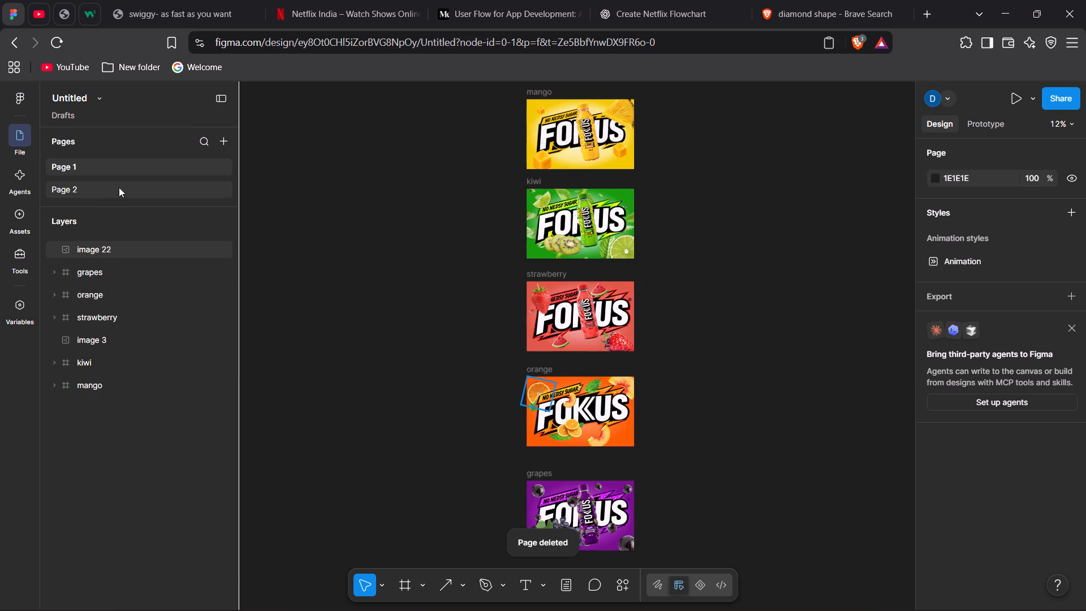
{"action": "scroll", "coordinate": [453, 316], "scroll_direction": "down", "scroll_amount": 1}
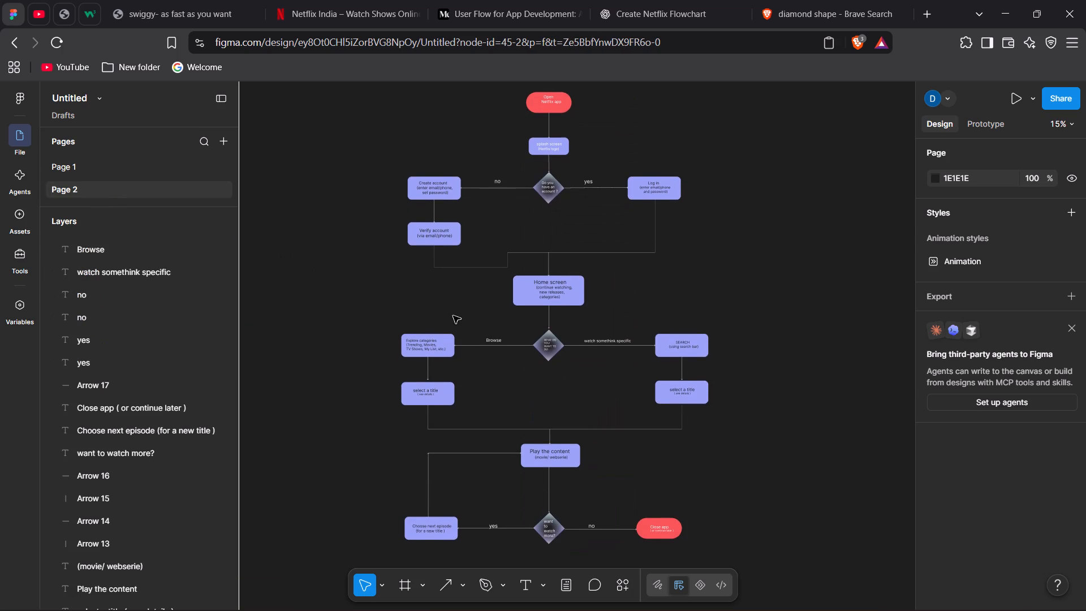
{"action": "scroll", "coordinate": [322, 357], "scroll_direction": "up", "scroll_amount": 1}
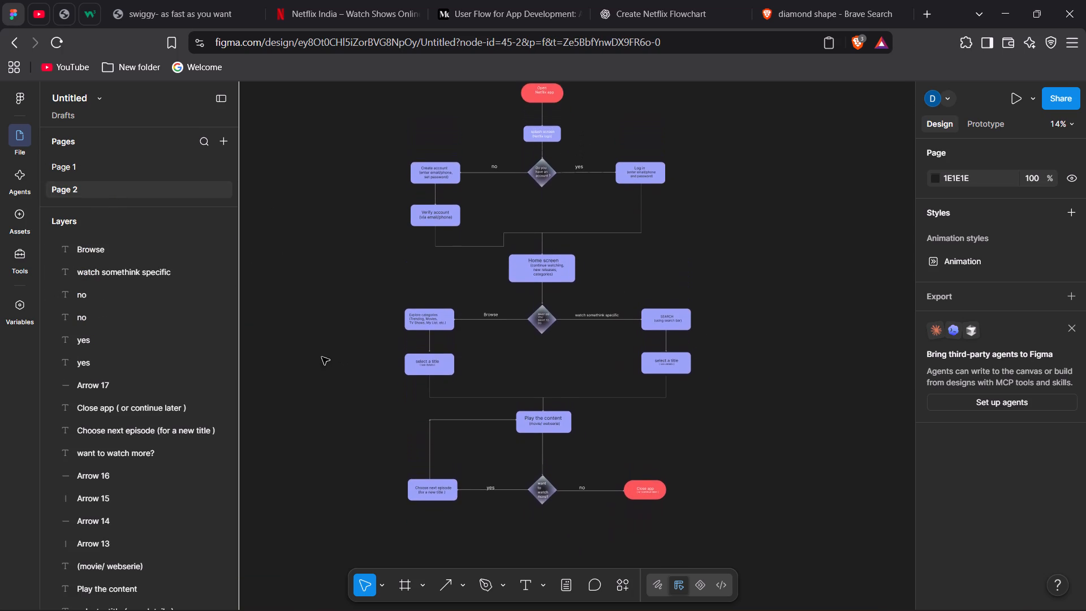
{"action": "scroll", "coordinate": [322, 357], "scroll_direction": "up", "scroll_amount": 1}
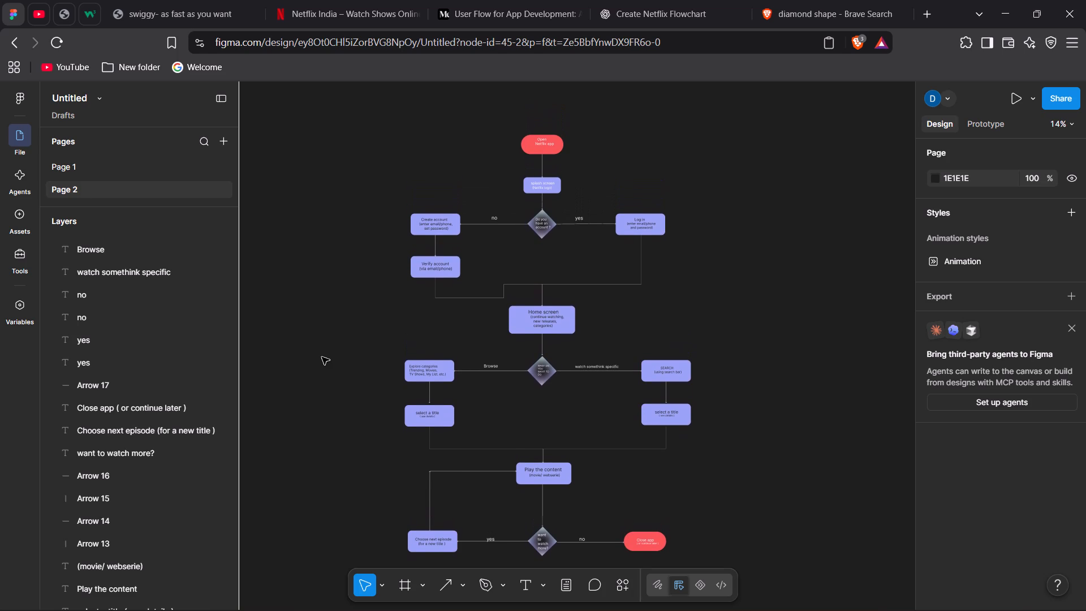
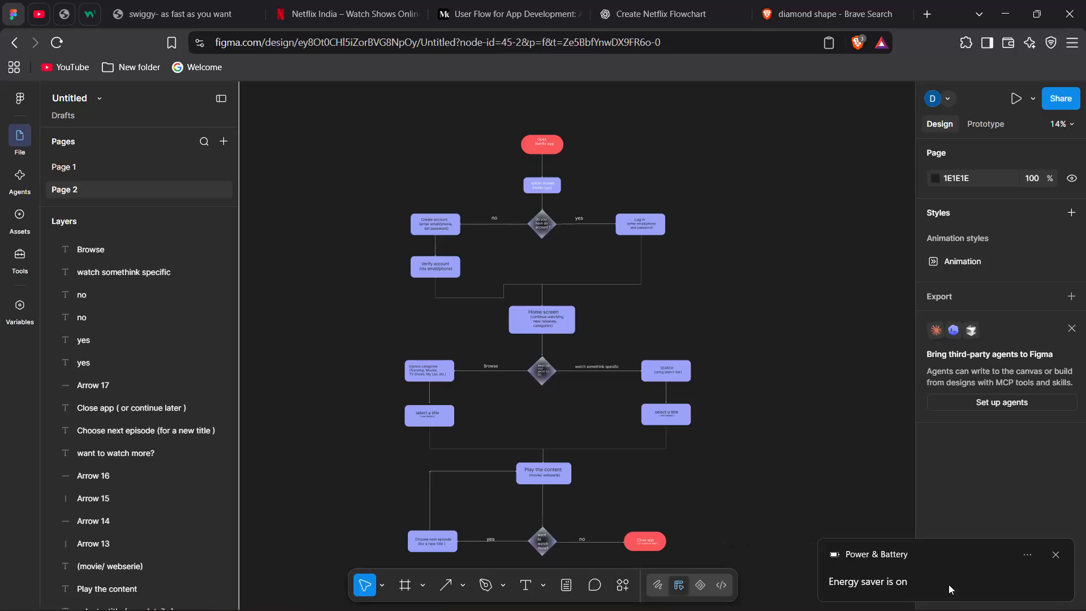
{"action": "left_click", "coordinate": [1051, 553]}
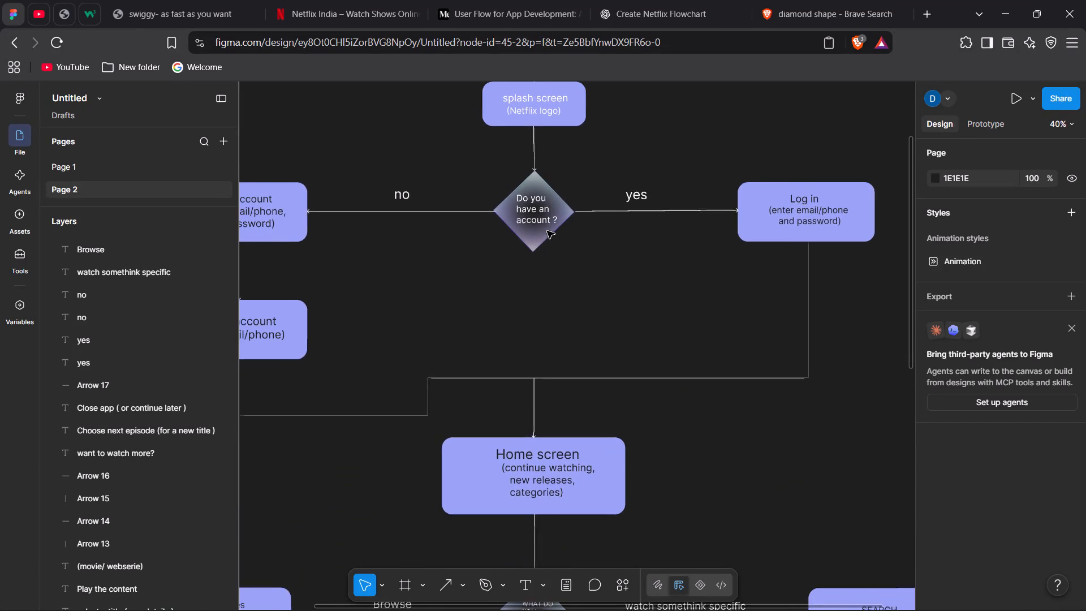
{"action": "scroll", "coordinate": [547, 231], "scroll_direction": "down", "scroll_amount": 1}
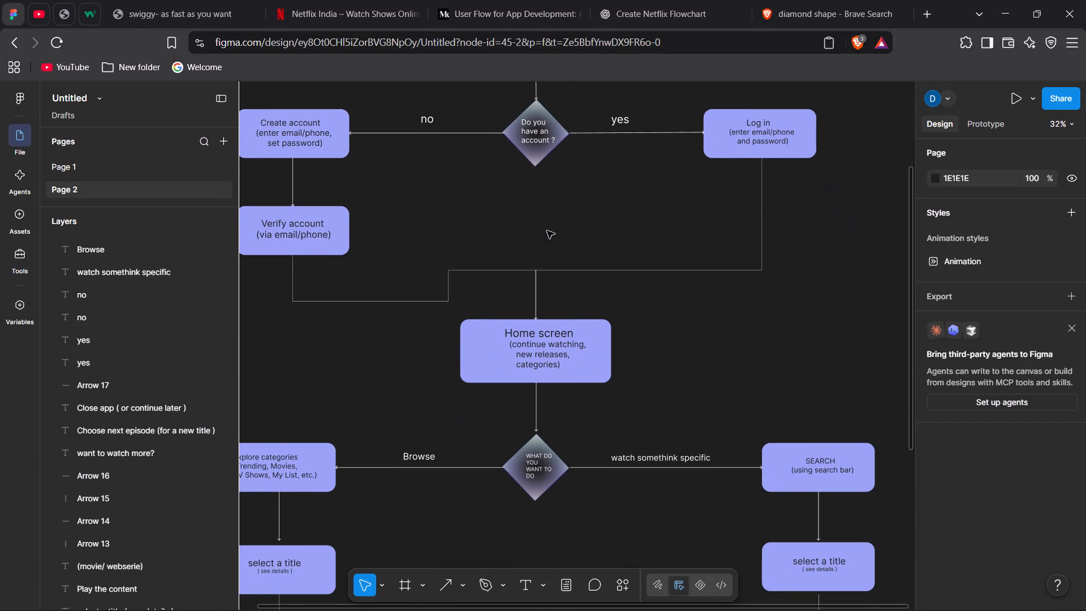
{"action": "left_click", "coordinate": [549, 471]}
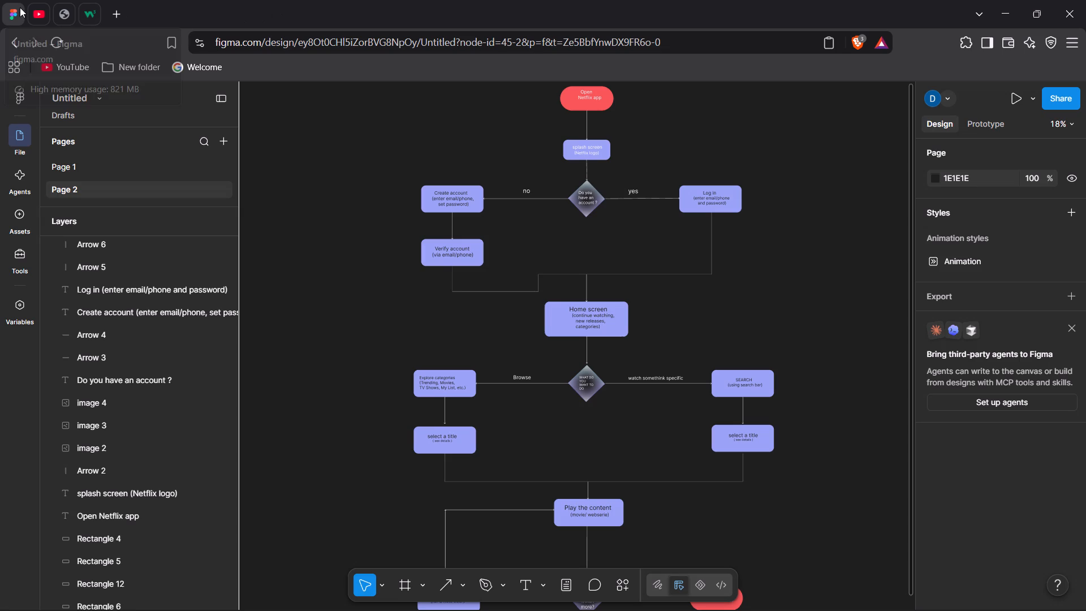
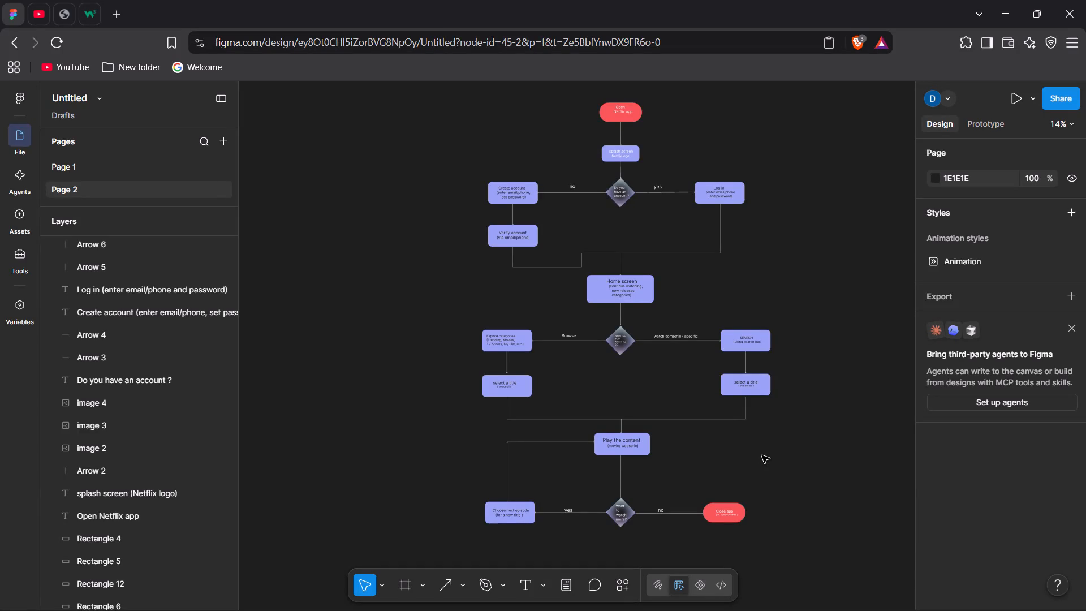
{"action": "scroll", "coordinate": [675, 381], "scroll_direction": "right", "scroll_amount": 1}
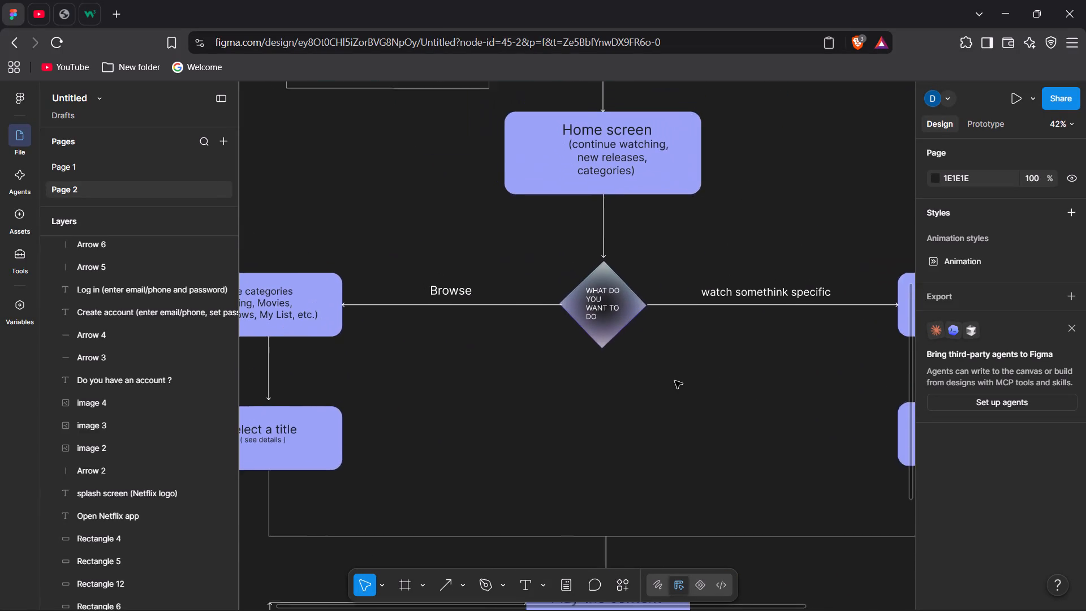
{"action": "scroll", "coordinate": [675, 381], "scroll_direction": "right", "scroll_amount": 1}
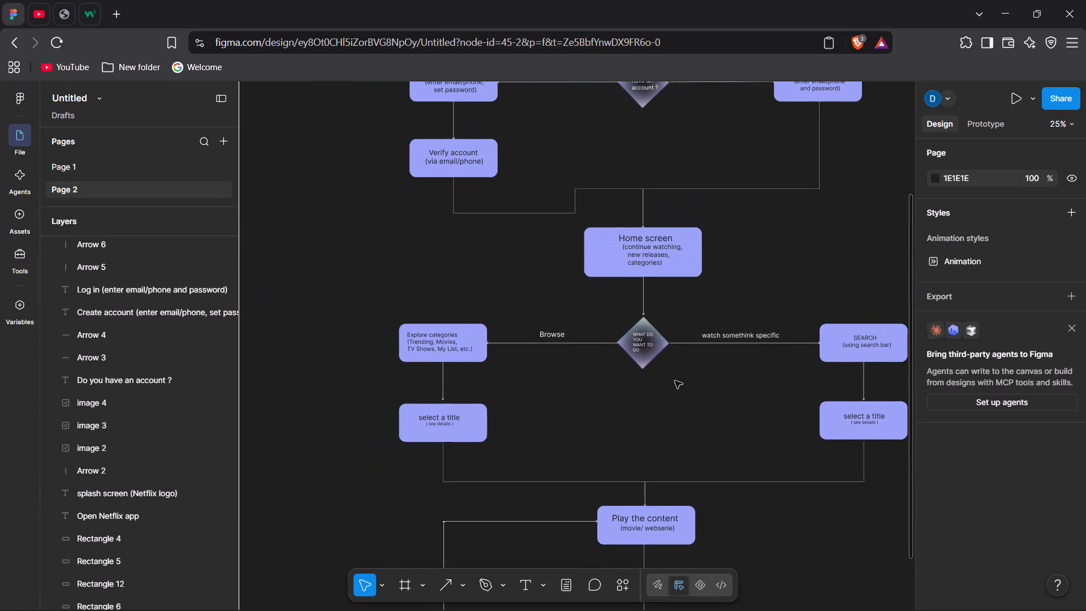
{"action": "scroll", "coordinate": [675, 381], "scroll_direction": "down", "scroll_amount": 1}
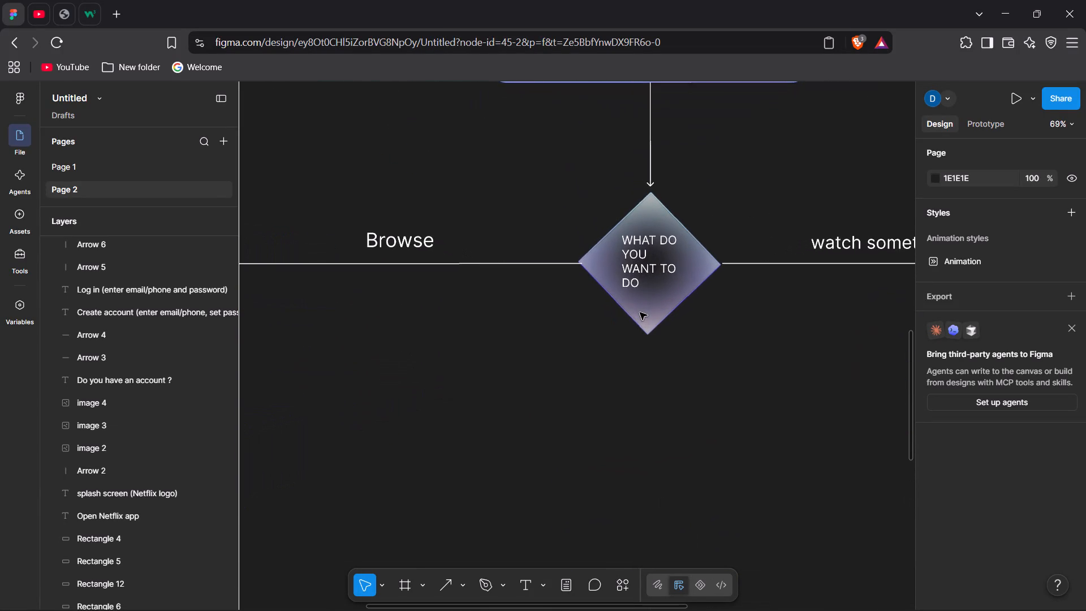
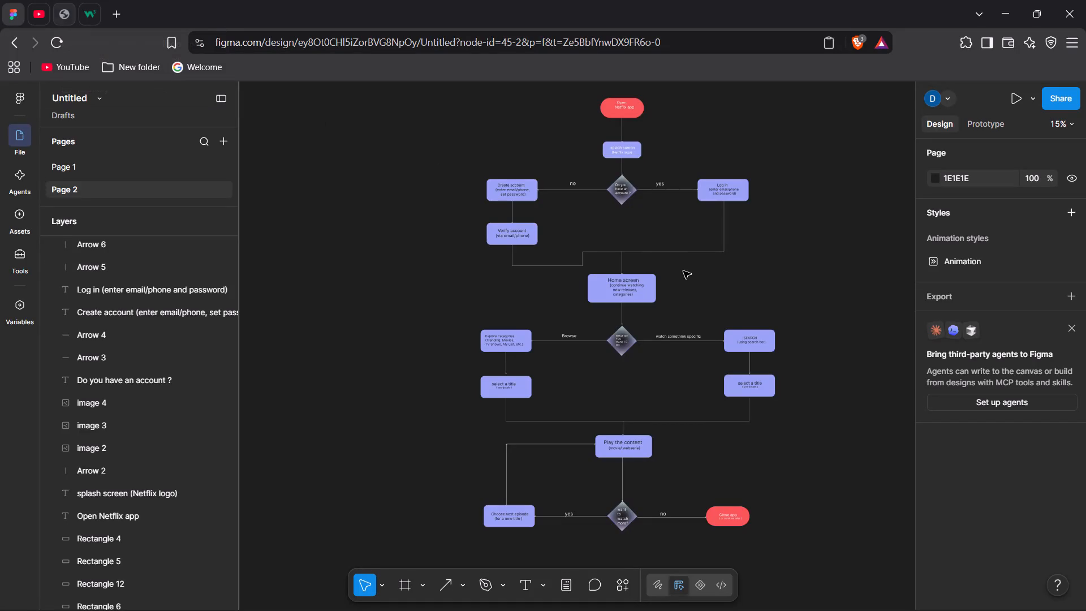
Nudge the "Open Netflix app" text slightly down inside the red start shape at the top of the flowchart.
{"action": "scroll", "coordinate": [683, 271], "scroll_direction": "up", "scroll_amount": 2}
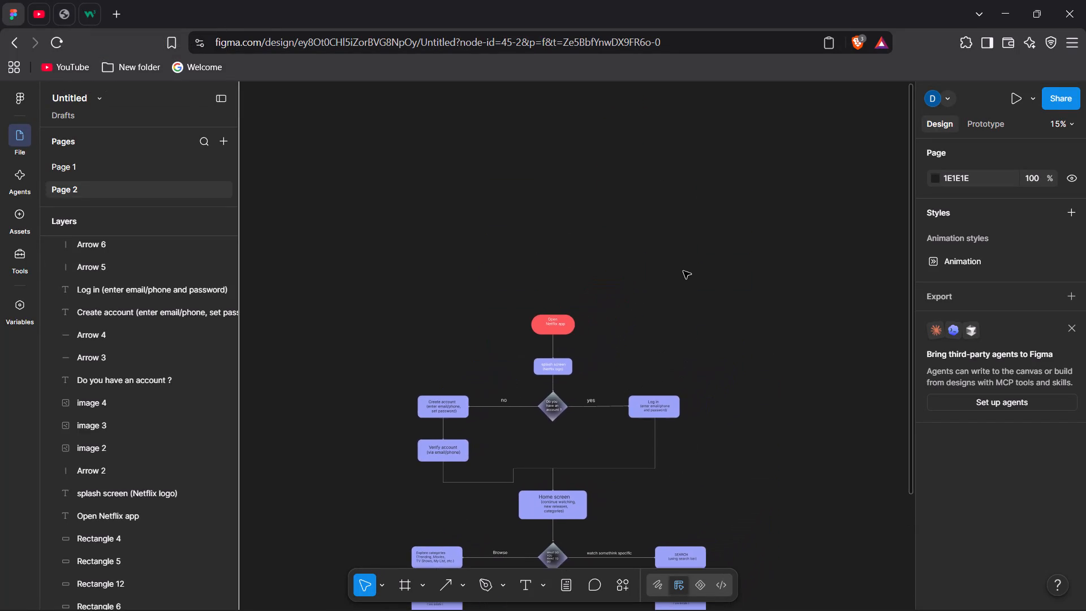
{"action": "scroll", "coordinate": [683, 271], "scroll_direction": "up", "scroll_amount": 1}
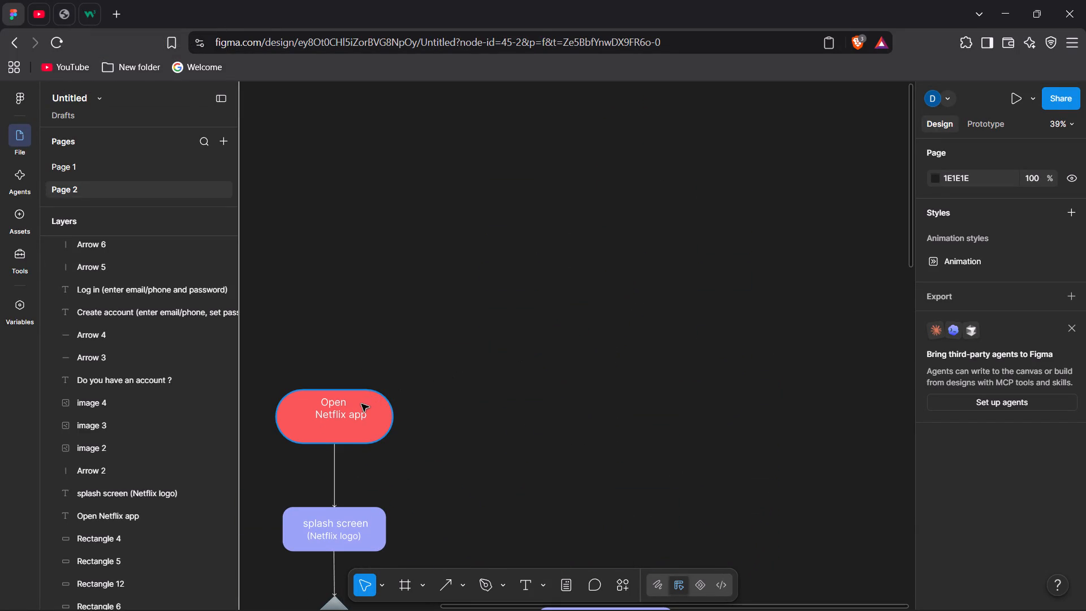
{"action": "left_click", "coordinate": [361, 404]}
{"action": "left_click", "coordinate": [338, 412]}
{"action": "left_click_drag", "start_coordinate": [338, 410], "coordinate": [336, 416]}
{"action": "left_click", "coordinate": [477, 391]}
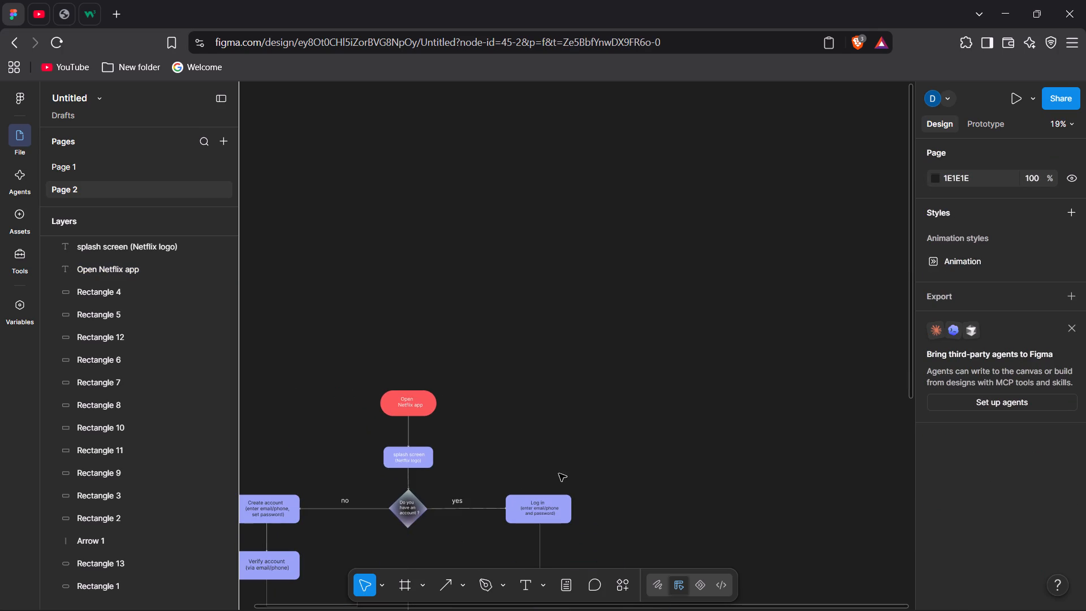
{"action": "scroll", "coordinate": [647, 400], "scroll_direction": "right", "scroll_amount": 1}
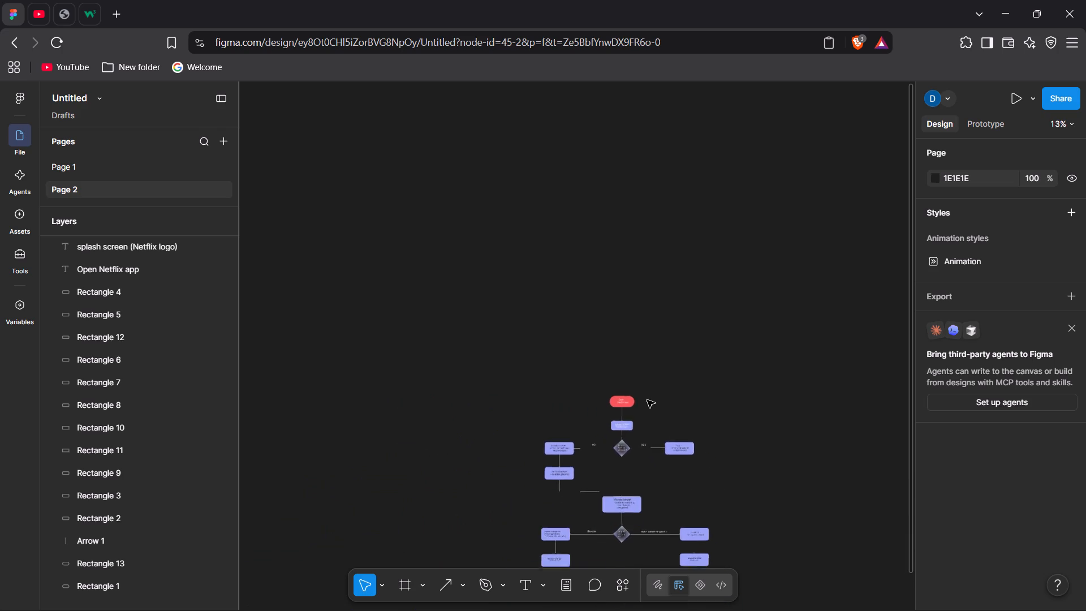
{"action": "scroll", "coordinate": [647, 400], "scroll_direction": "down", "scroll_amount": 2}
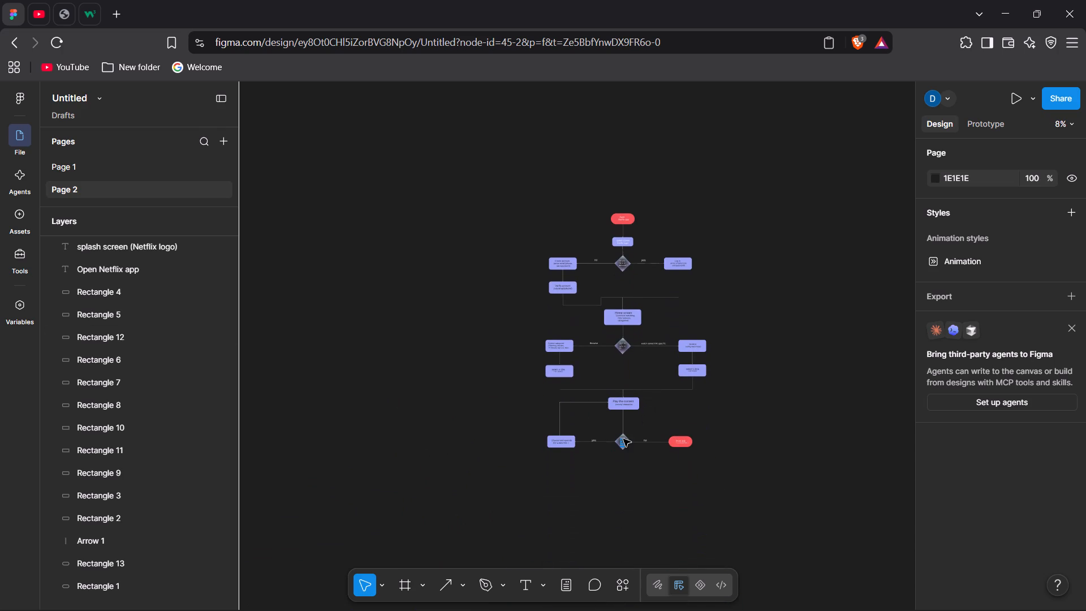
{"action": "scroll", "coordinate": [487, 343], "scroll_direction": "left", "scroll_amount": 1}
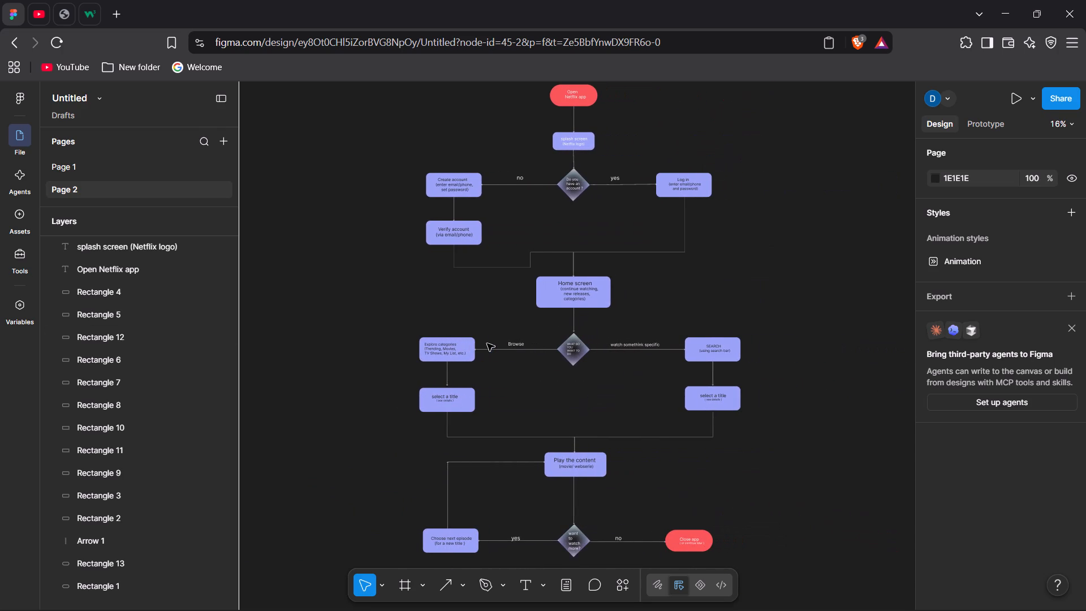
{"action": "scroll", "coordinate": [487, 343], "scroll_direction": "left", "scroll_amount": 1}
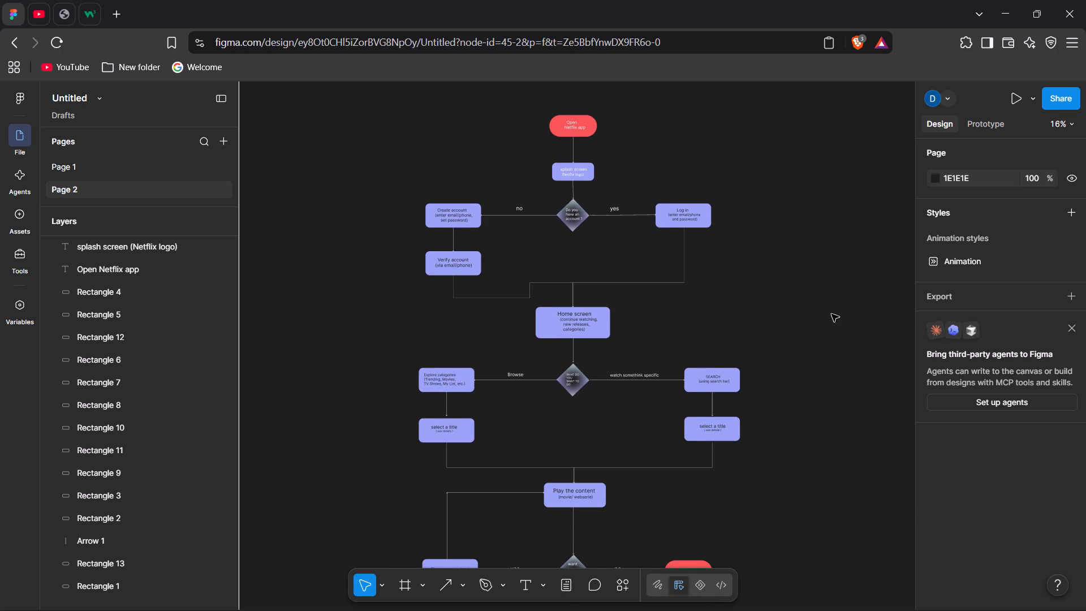
Open the file's sharing options, continuing past the Full seat notice, and copy the share link.
{"action": "left_click", "coordinate": [1051, 100]}
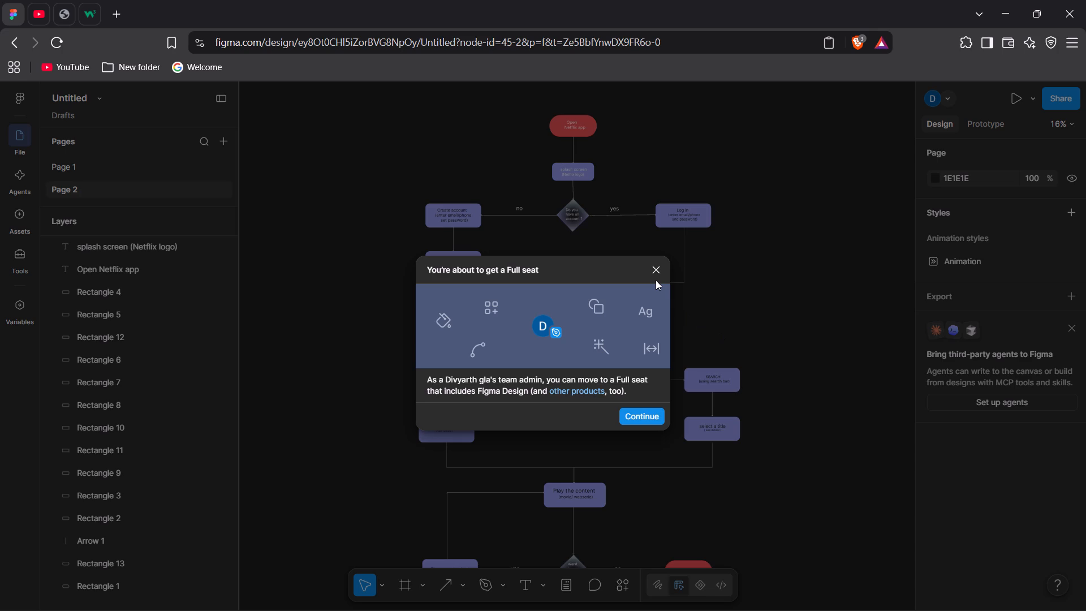
{"action": "left_click", "coordinate": [633, 420]}
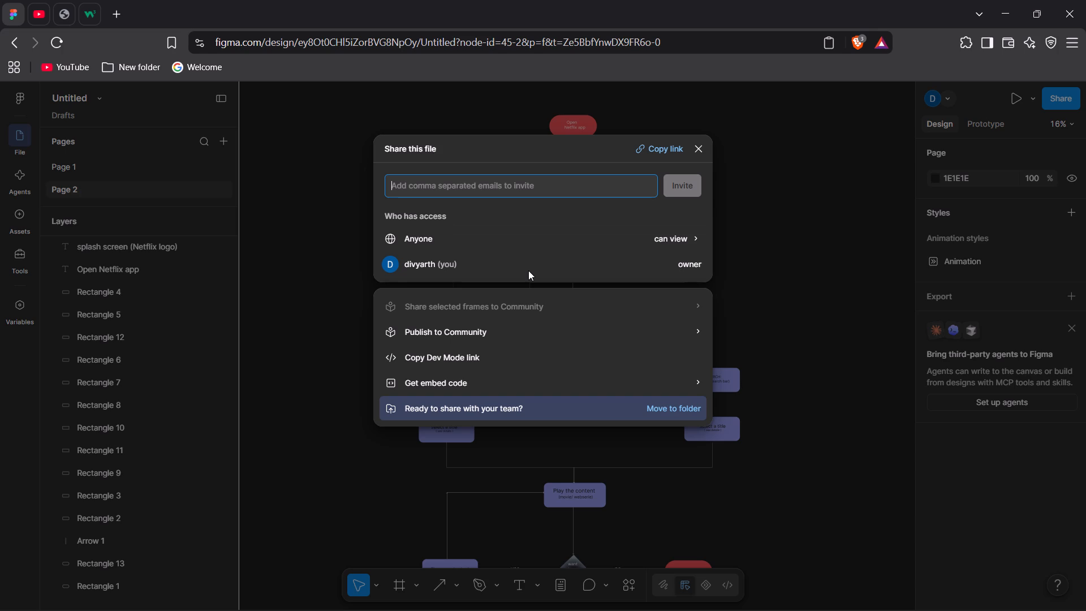
{"action": "left_click", "coordinate": [673, 154]}
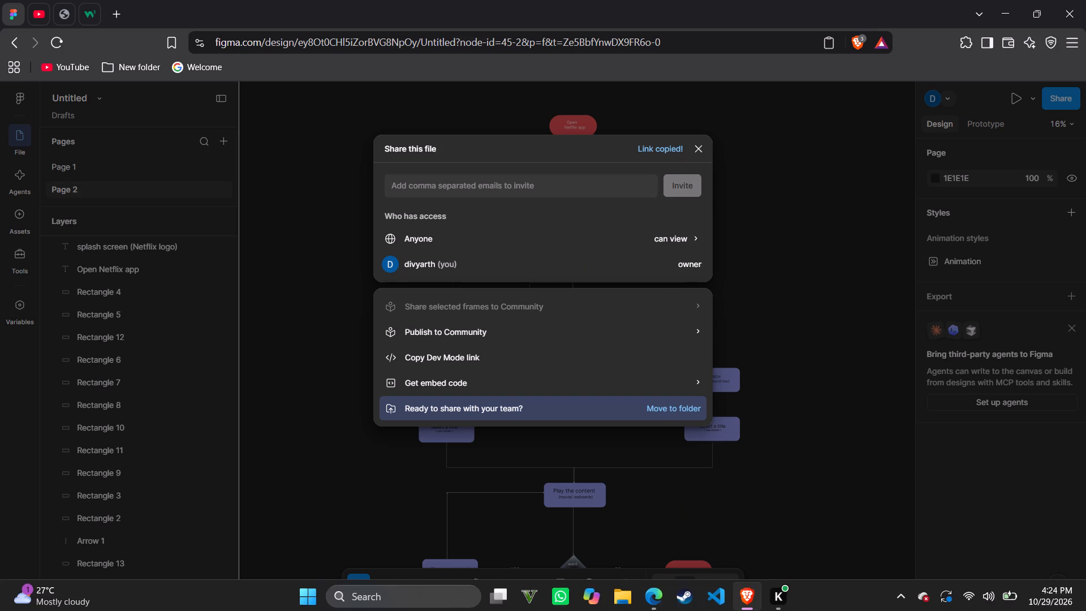
Switch to WhatsApp.
{"action": "left_click", "coordinate": [562, 597]}
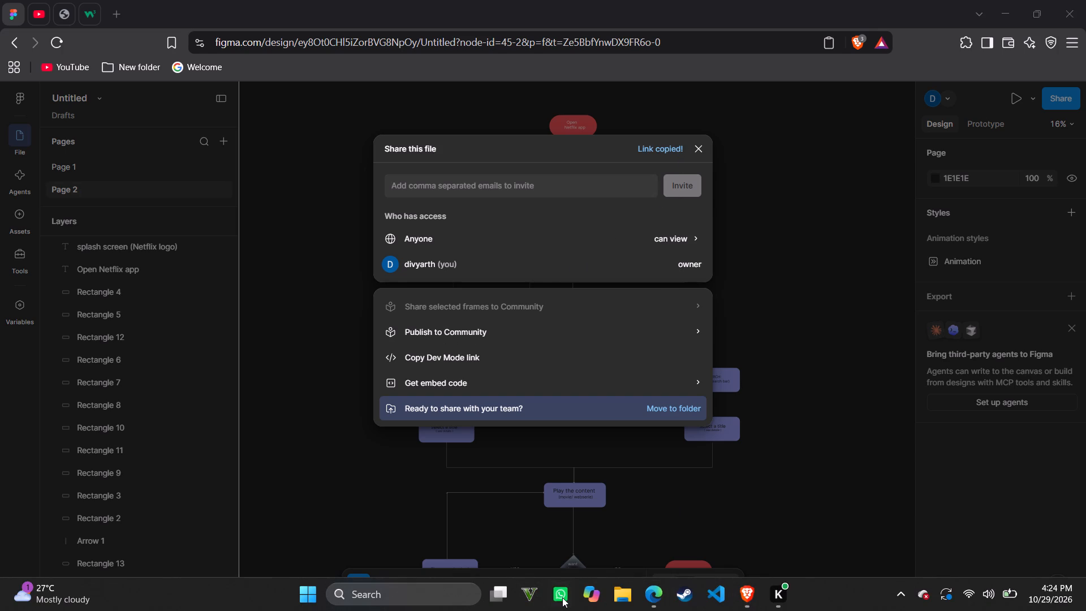
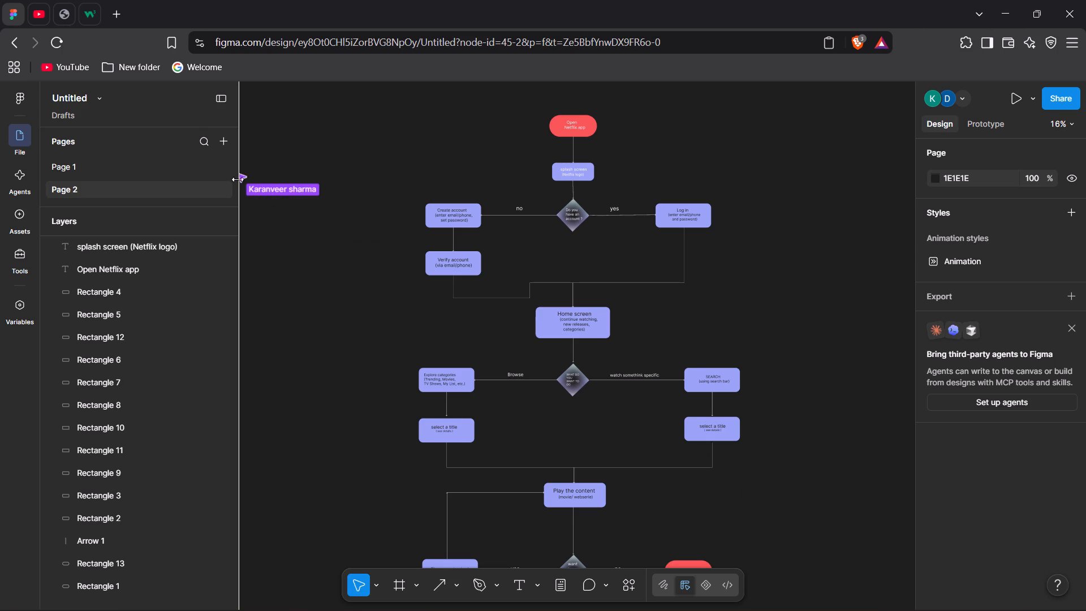
Look at Page 1, and return to Page 2 to look over the flowchart down to its end.
{"action": "left_click", "coordinate": [190, 176]}
{"action": "left_click", "coordinate": [113, 173]}
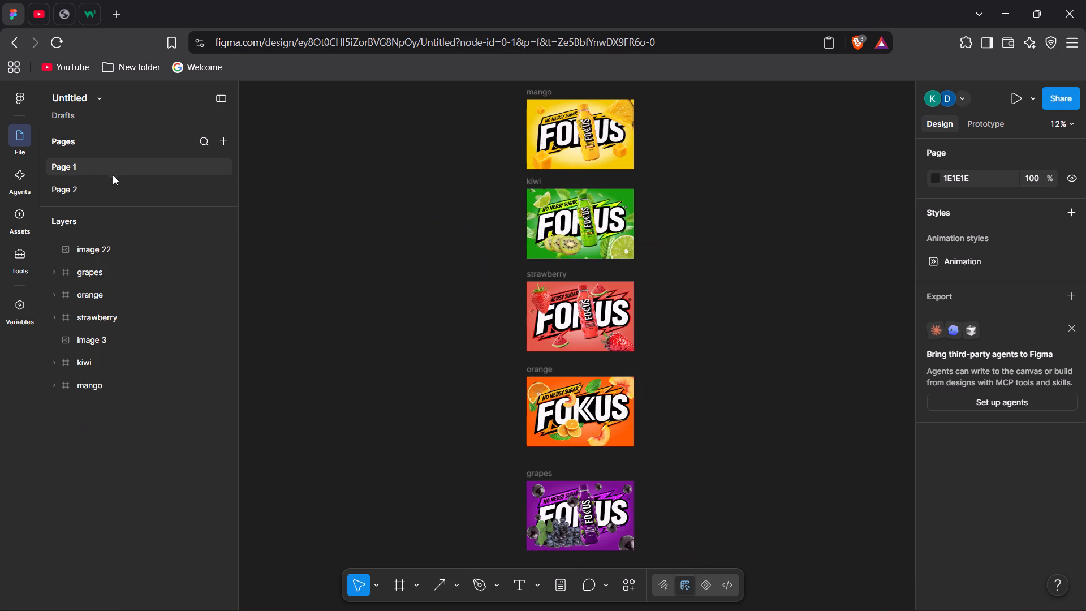
{"action": "left_click", "coordinate": [114, 187]}
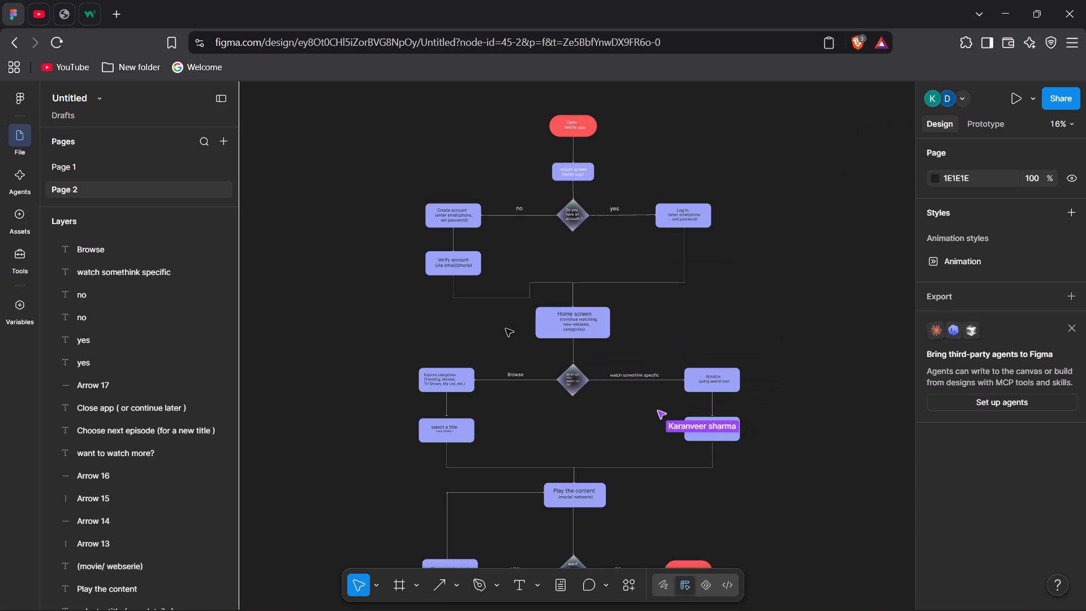
{"action": "left_click", "coordinate": [586, 320]}
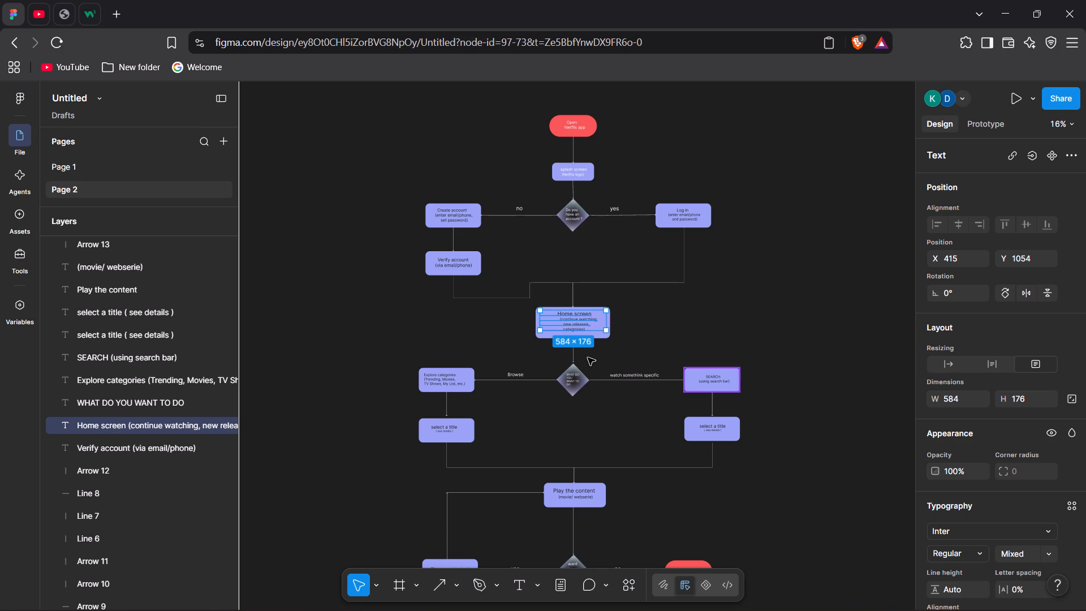
{"action": "scroll", "coordinate": [810, 405], "scroll_direction": "down", "scroll_amount": 1}
{"action": "left_click", "coordinate": [810, 405]}
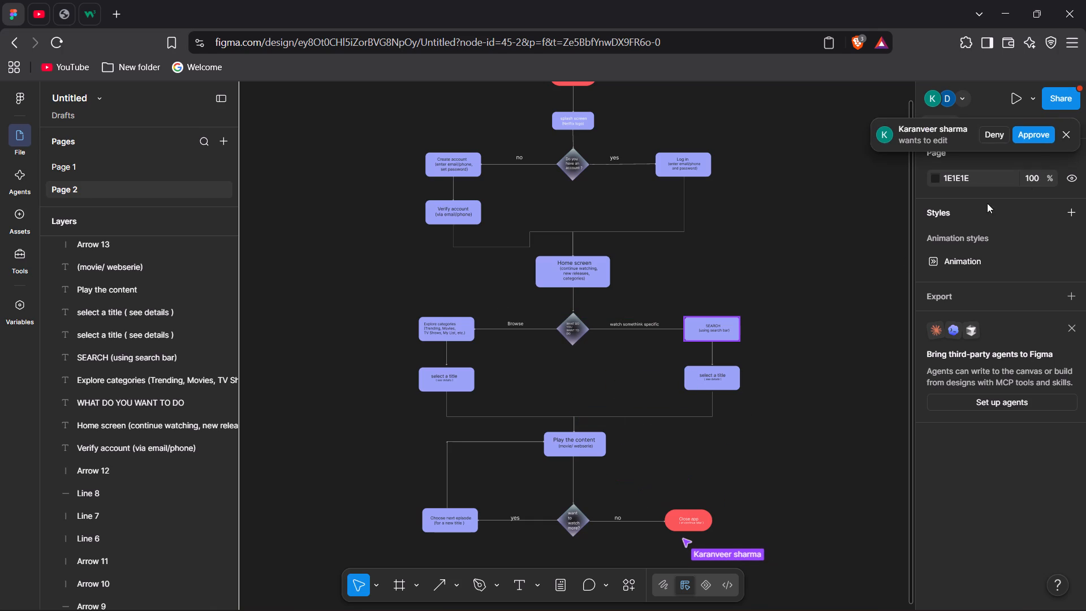
Deny the collaborator's request to edit the file, and try to approve the request still shown.
{"action": "left_click", "coordinate": [996, 137]}
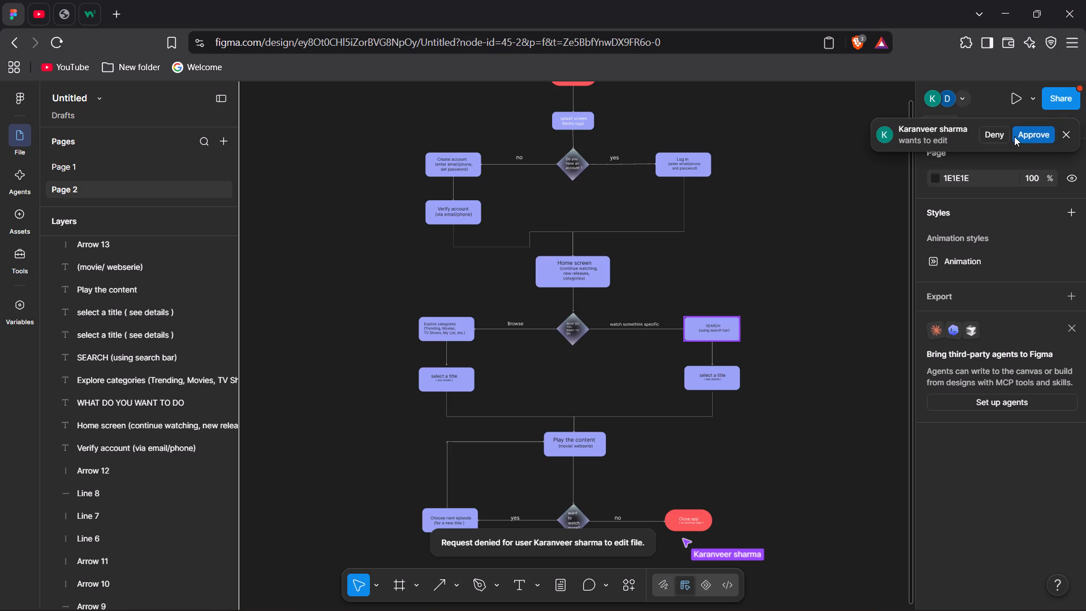
{"action": "left_click", "coordinate": [1023, 129]}
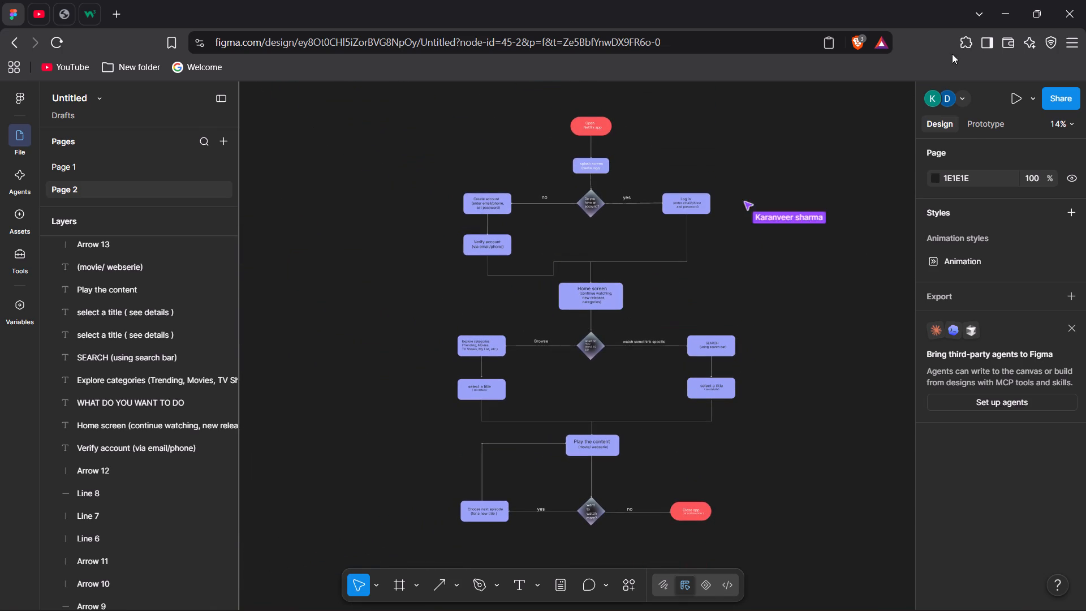
Open the list of people in the file and check which options are available for the collaborator.
{"action": "left_click", "coordinate": [960, 100]}
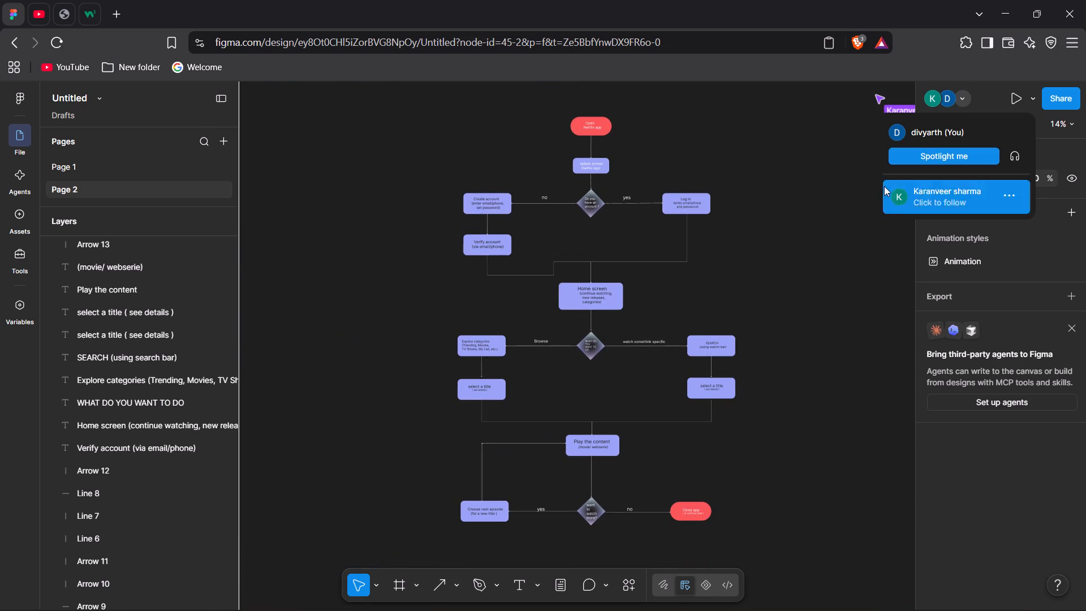
{"action": "left_click", "coordinate": [1014, 197]}
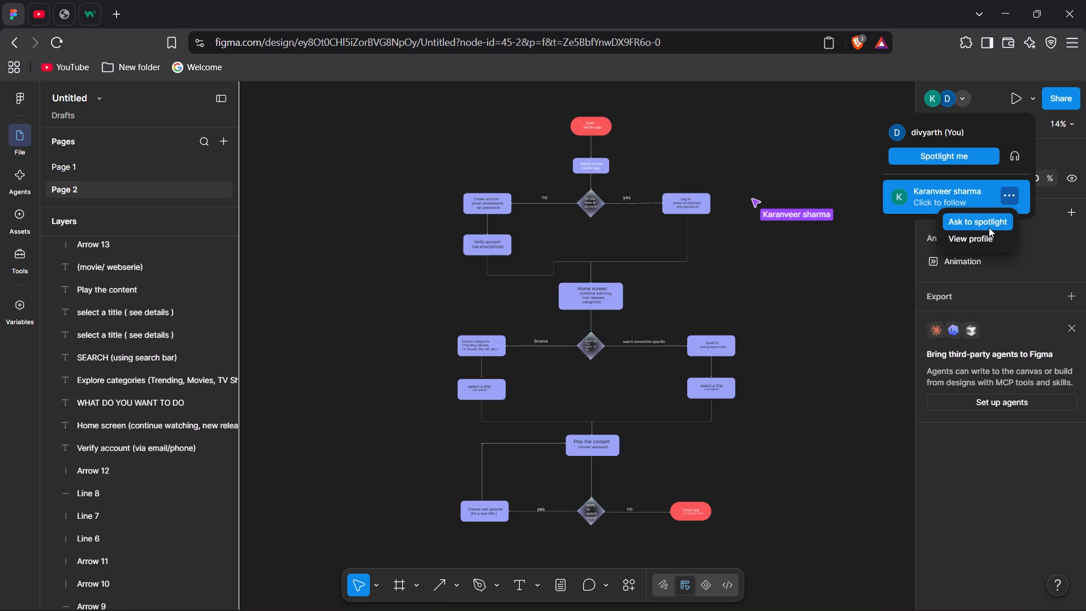
{"action": "left_click", "coordinate": [864, 281]}
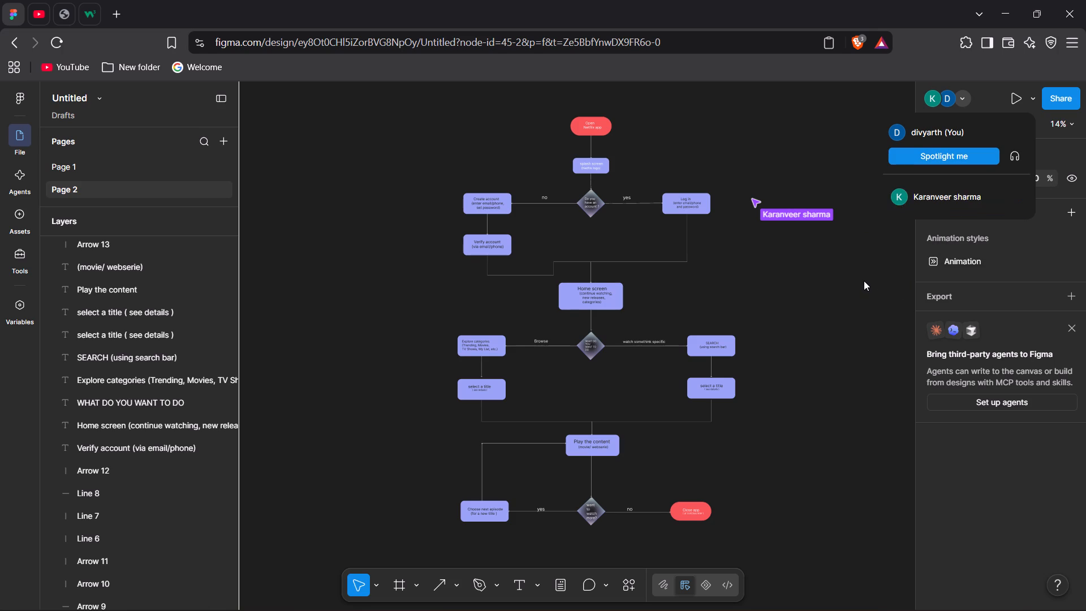
{"action": "right_click", "coordinate": [976, 206]}
{"action": "right_click", "coordinate": [976, 206]}
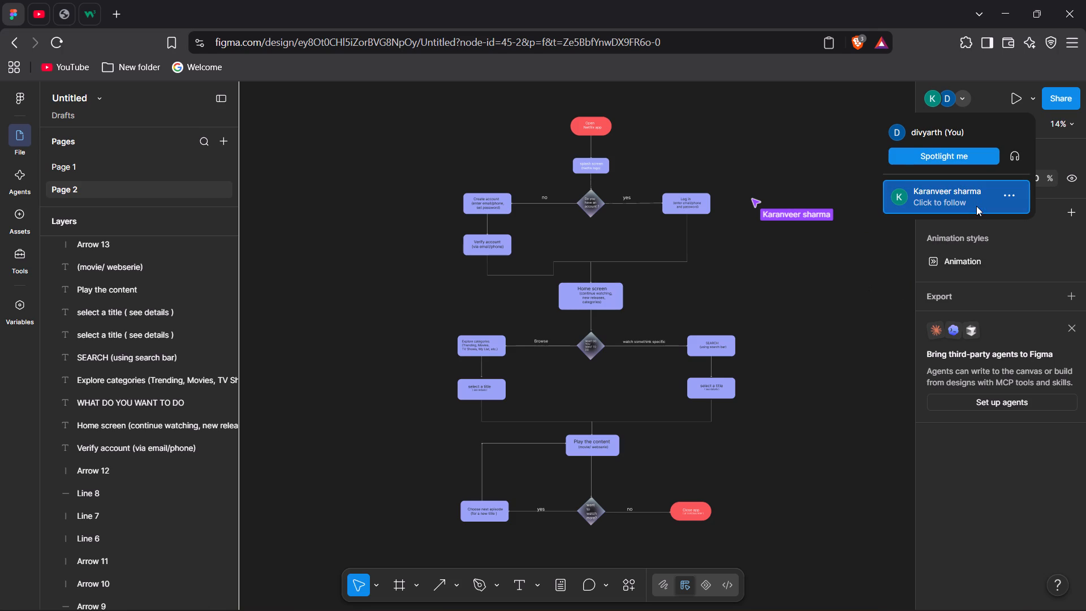
Follow the collaborator's view of the Page 2 flowchart, and return to viewing the canvas independently.
{"action": "left_click", "coordinate": [976, 206]}
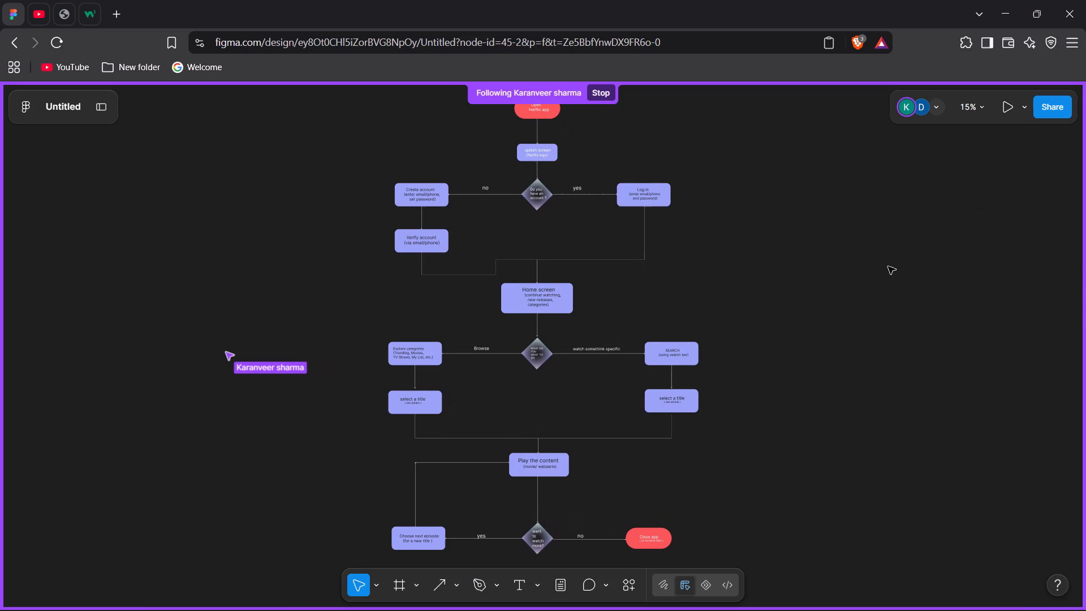
{"action": "scroll", "coordinate": [843, 277], "scroll_direction": "right", "scroll_amount": 1}
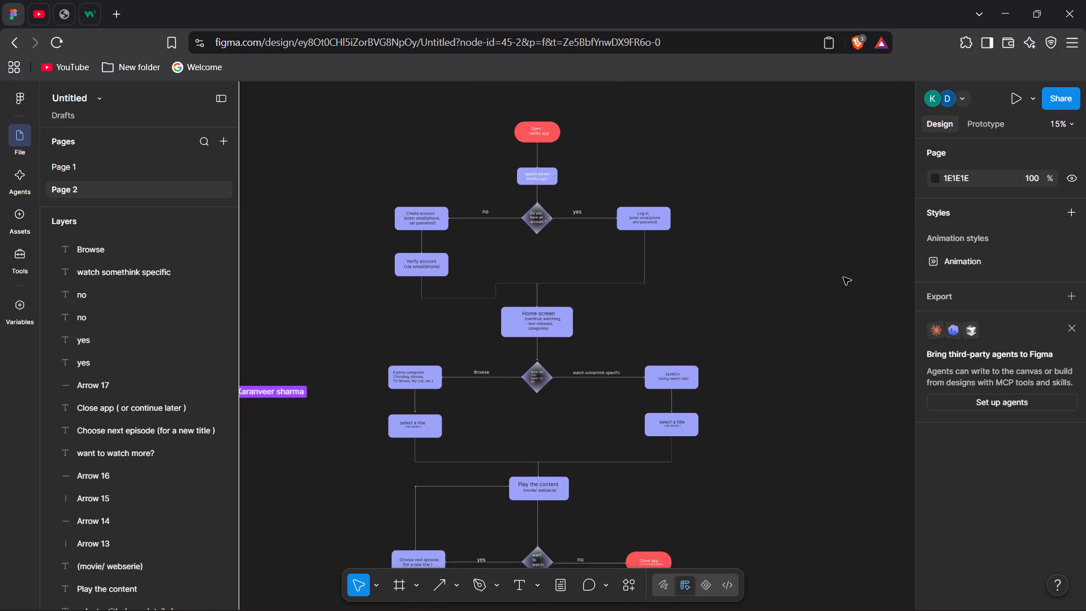
{"action": "scroll", "coordinate": [843, 277], "scroll_direction": "right", "scroll_amount": 1}
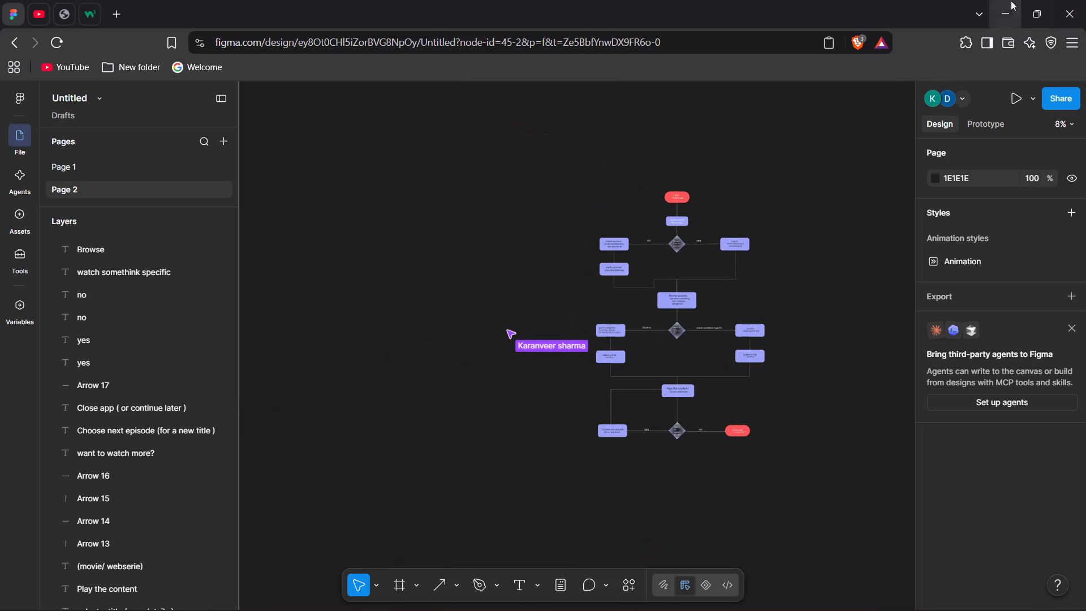
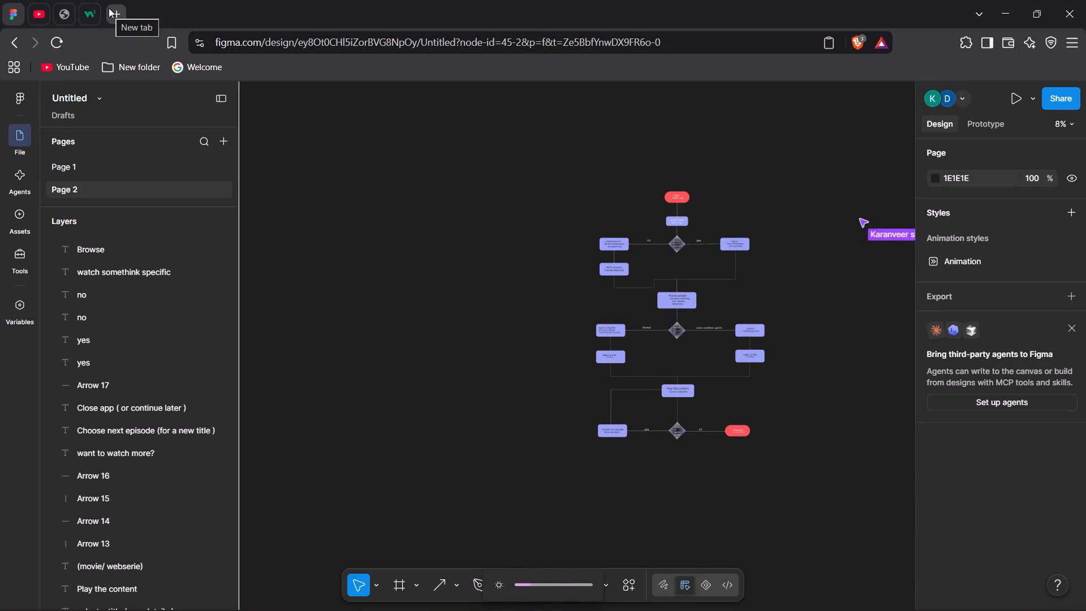
Open the Instagram direct message inbox in a new browser tab.
{"action": "left_click", "coordinate": [109, 8]}
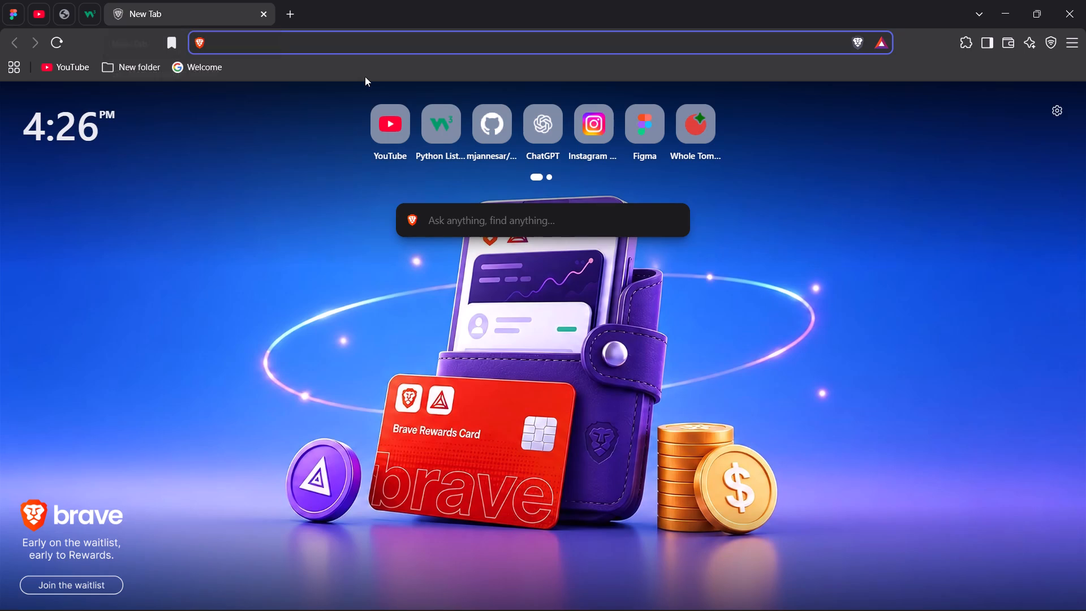
{"action": "left_click", "coordinate": [606, 139]}
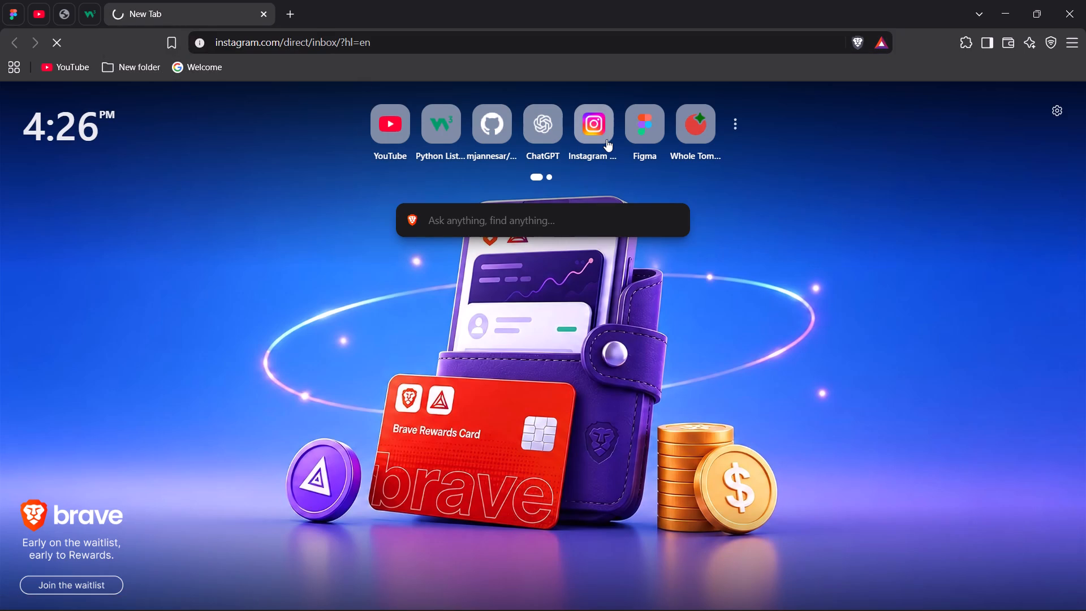